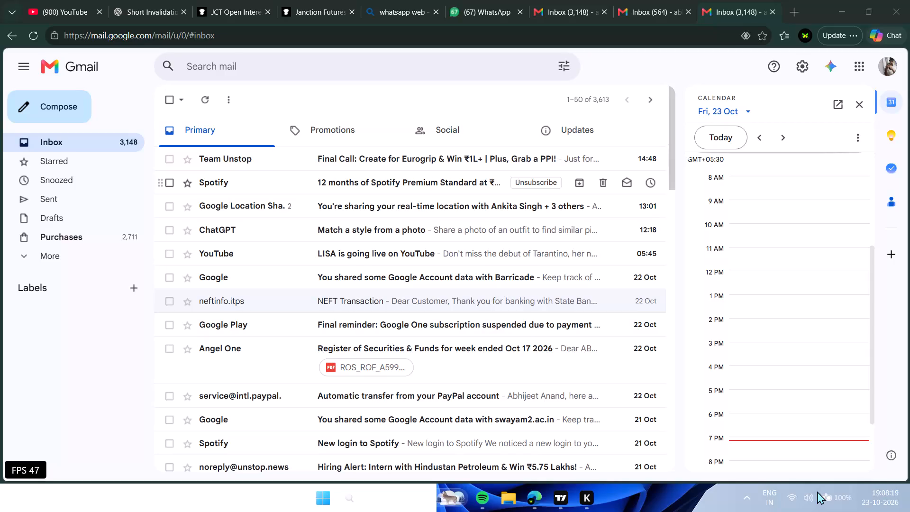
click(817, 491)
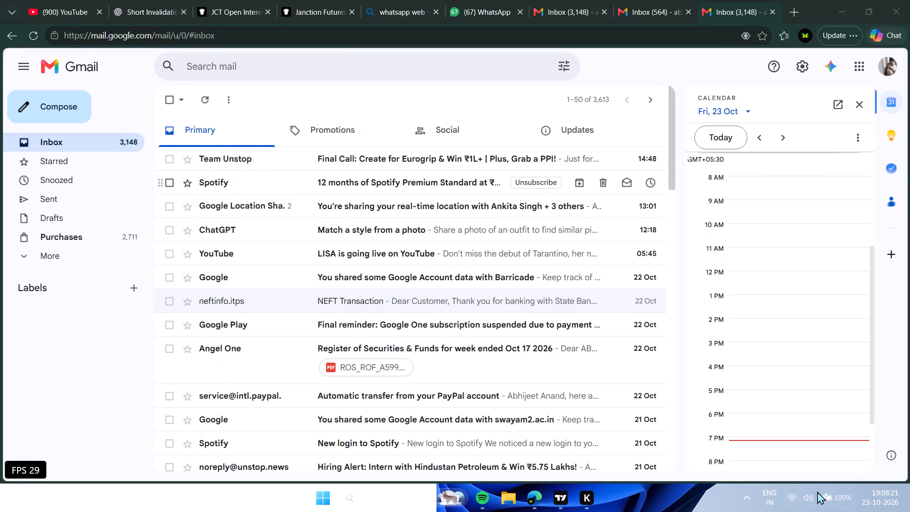
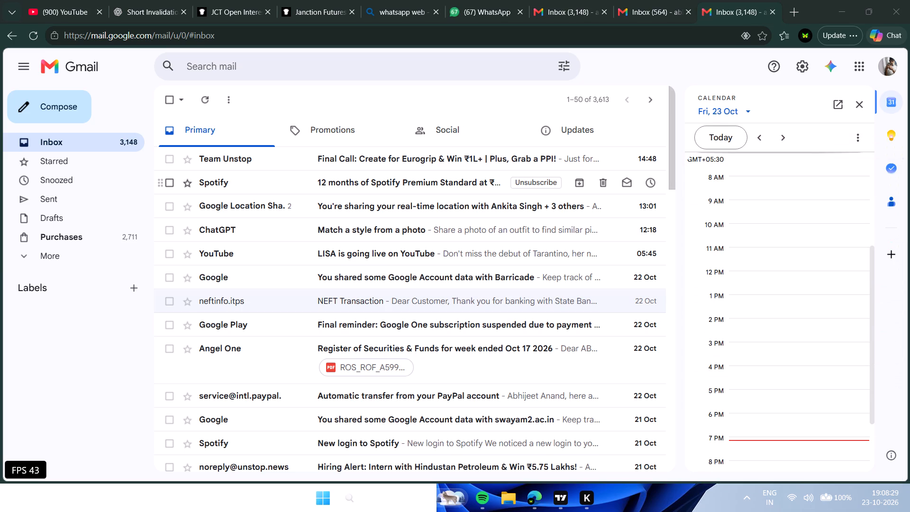
Switch to TradingView, examine the latest candles on the 1-minute JCTUSDT.P chart, and reload that chart.
click(568, 505)
drag(604, 376, 592, 378)
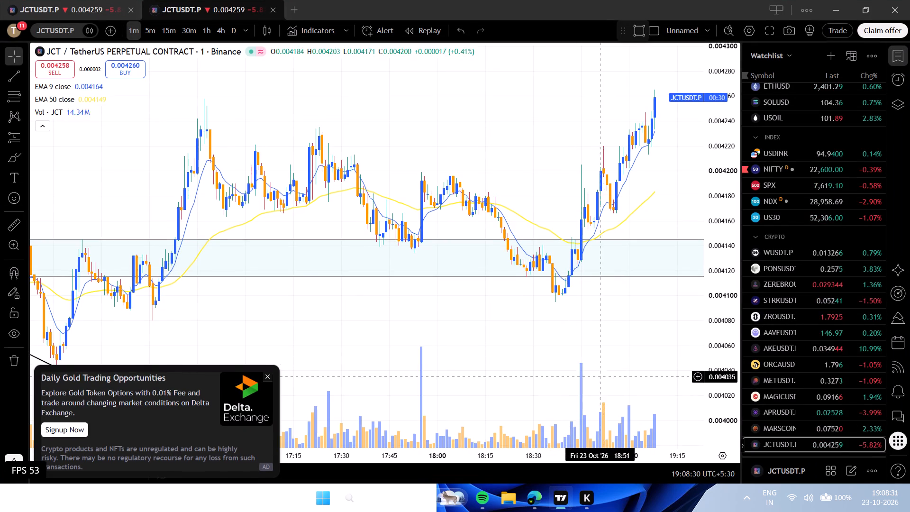
drag(592, 378, 557, 390)
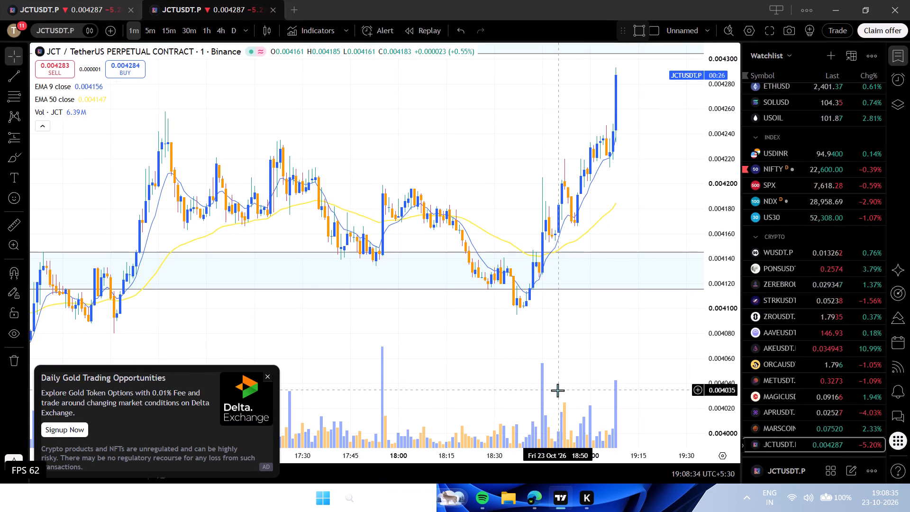
key(ctrl+r)
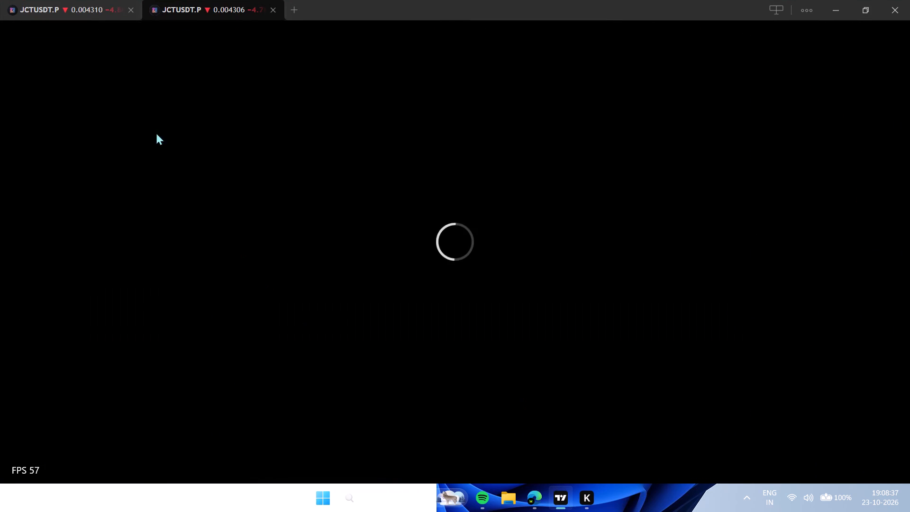
Bring up the other JCTUSDT.P chart and examine its recent 15-minute price action around the marked zones.
click(80, 0)
double_click(491, 339)
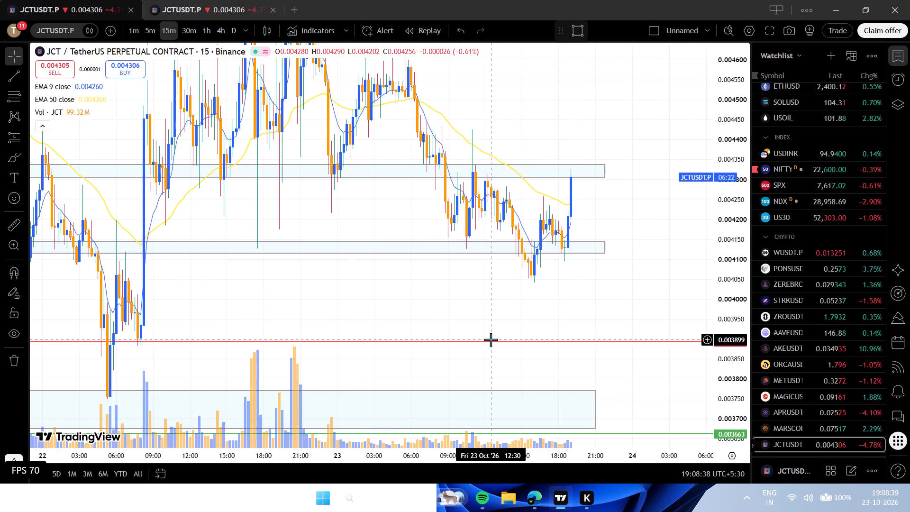
drag(514, 328, 500, 401)
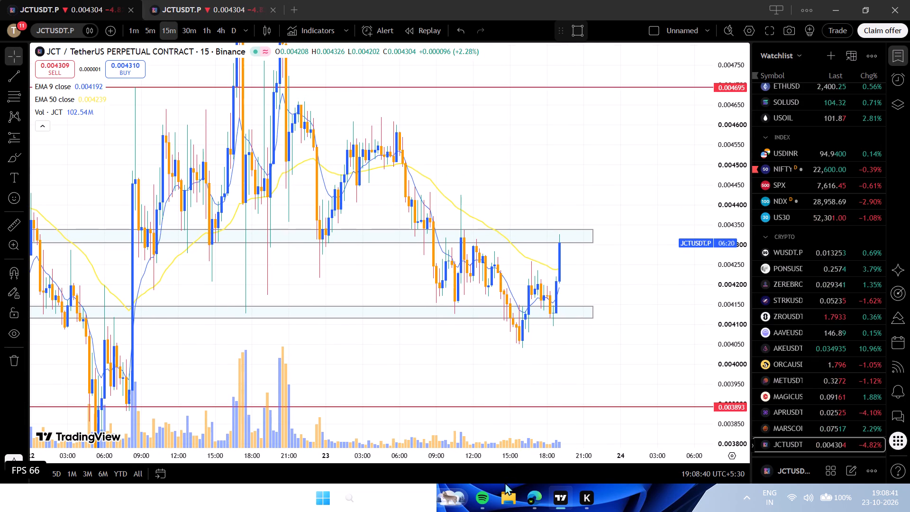
Examine the JCTUSDT.P 15-minute chart over a wider date and price range, including its marked zones and horizontal levels.
drag(520, 457, 584, 464)
drag(722, 304, 710, 423)
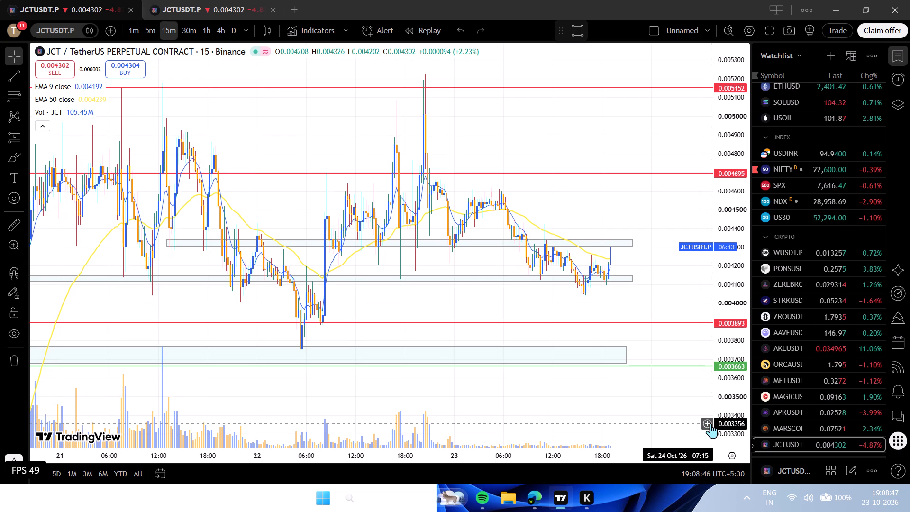
drag(710, 423, 719, 370)
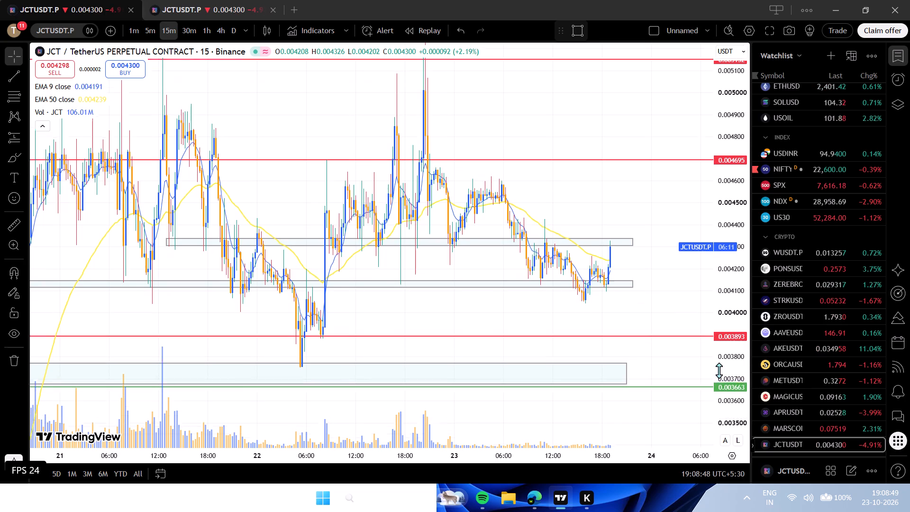
drag(719, 370, 724, 374)
Load GOLD from the watchlist in the second chart tab and examine its recent price action on the 15-minute timeframe.
scroll(816, 275, up, 4)
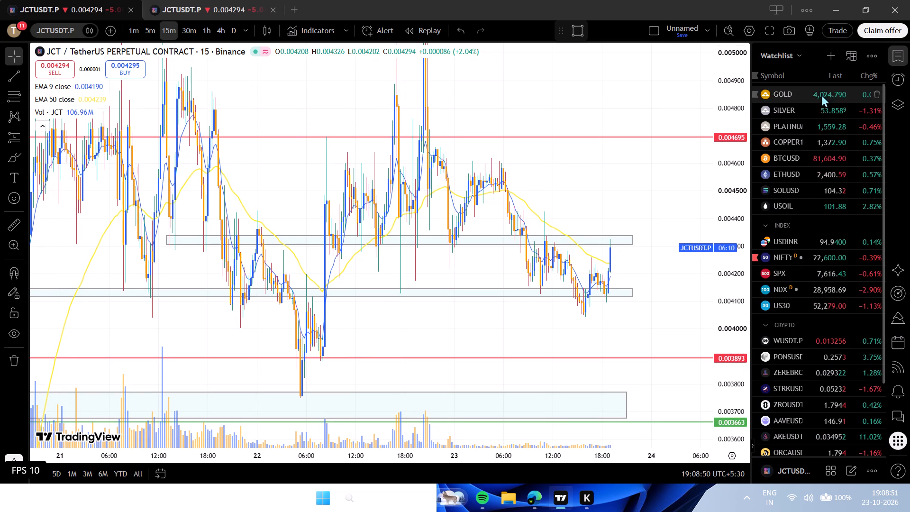
click(272, 0)
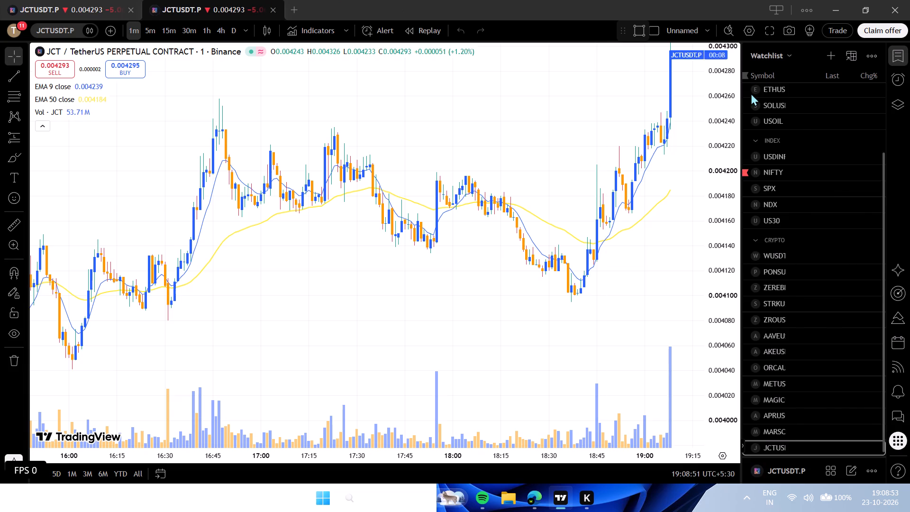
drag(628, 155, 550, 231)
scroll(839, 191, up, 3)
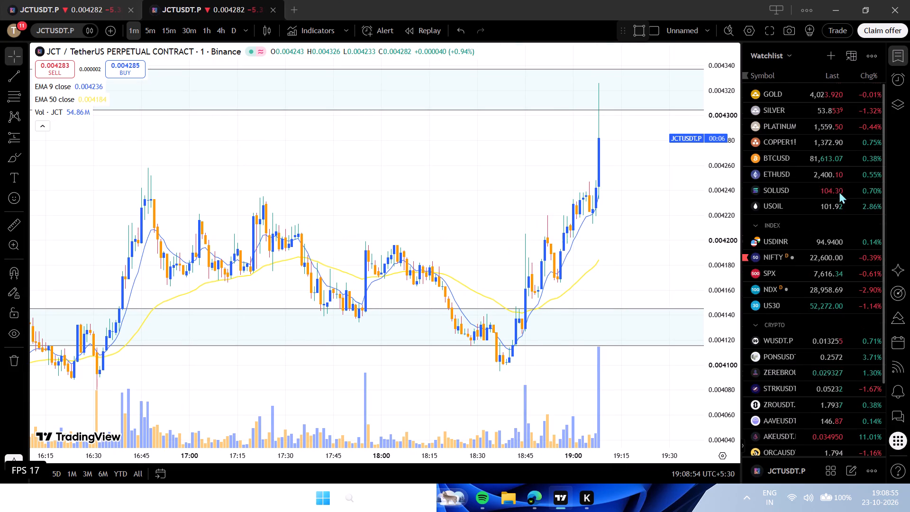
scroll(839, 191, up, 2)
click(816, 95)
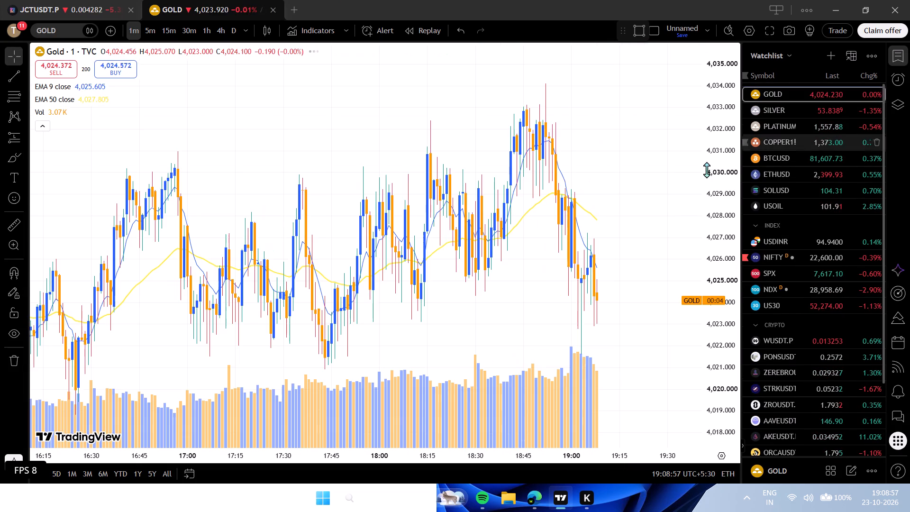
drag(645, 183, 622, 106)
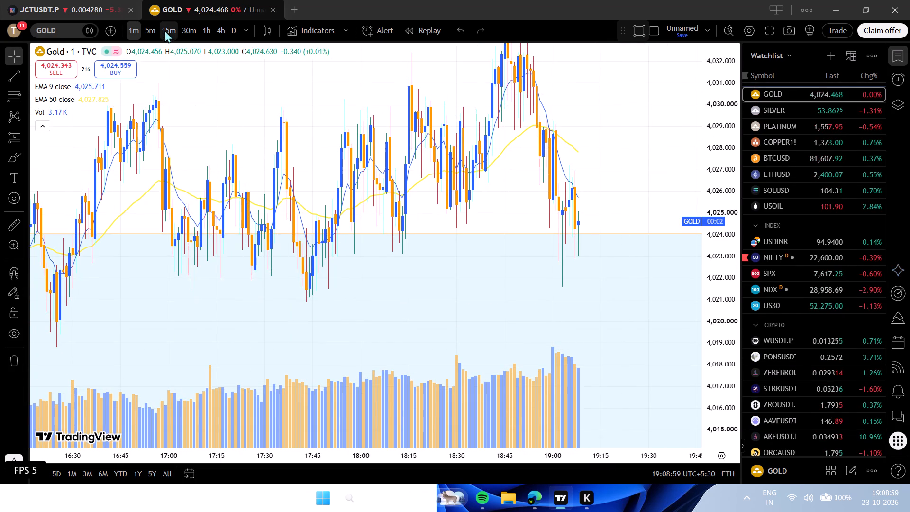
click(166, 29)
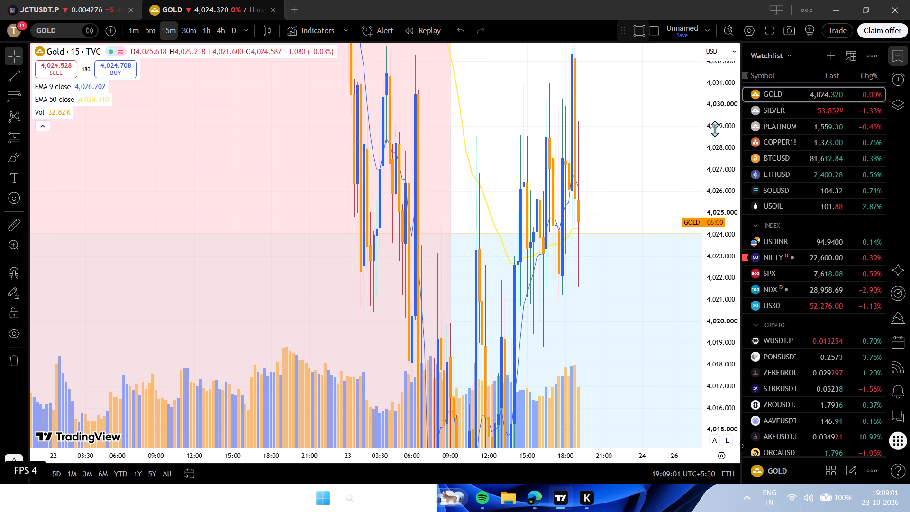
drag(718, 126, 707, 458)
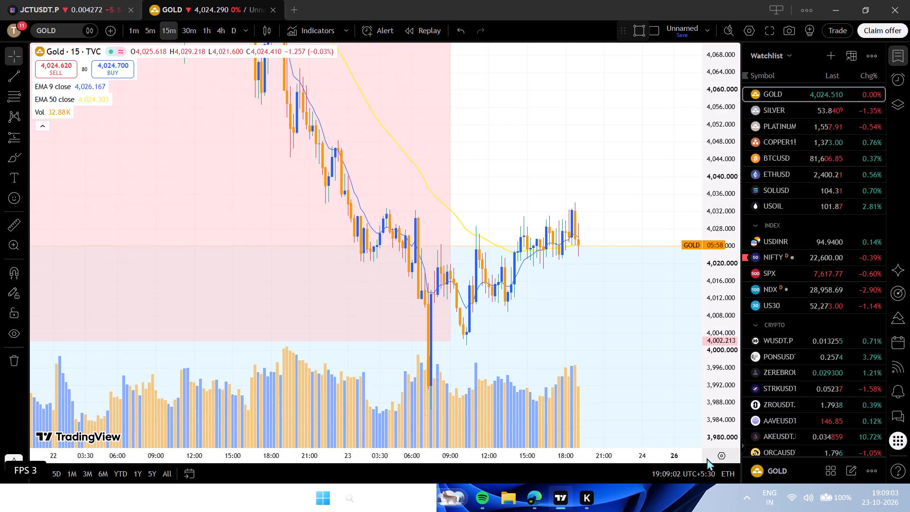
drag(599, 187, 545, 146)
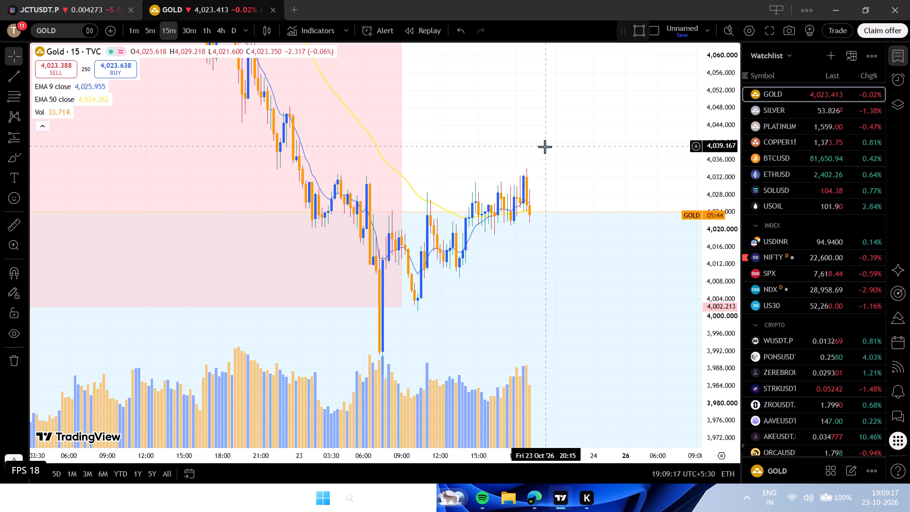
Load JCTUSDT.P from the watchlist in the second chart tab and set it to the 1-minute timeframe.
click(48, 0)
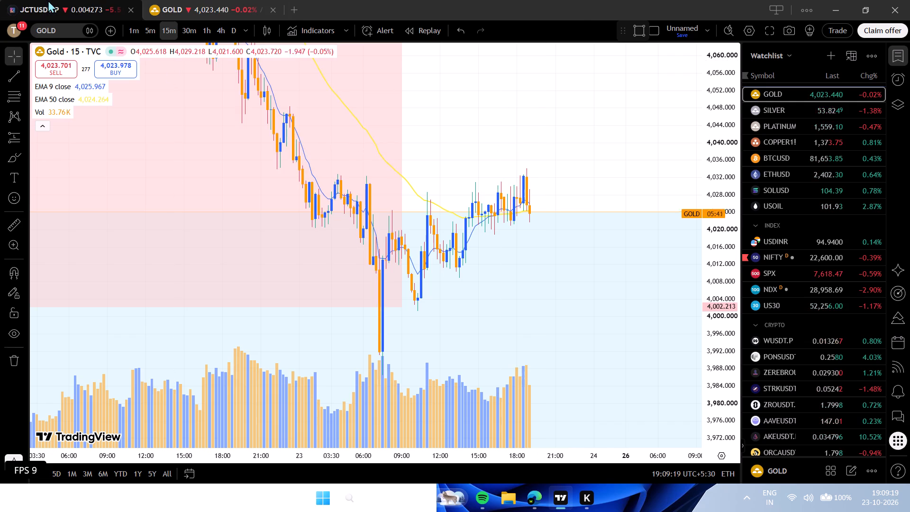
click(198, 0)
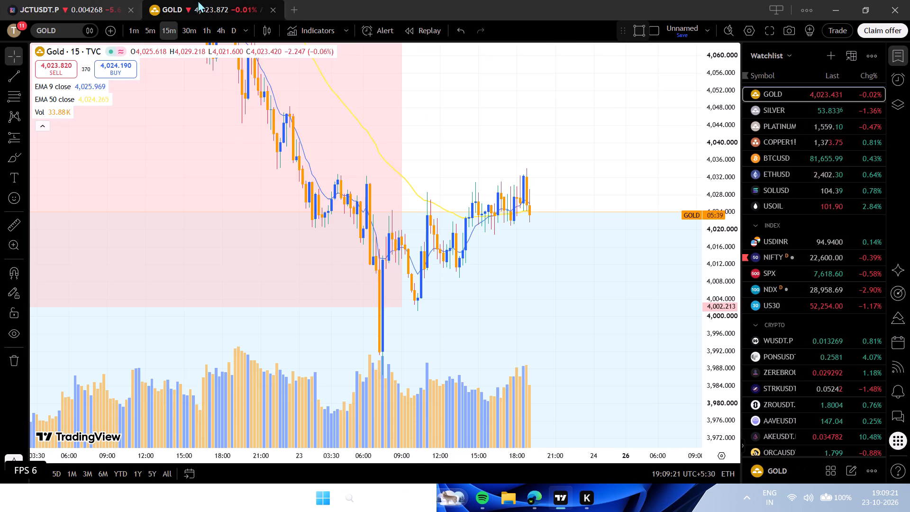
scroll(810, 353, down, 3)
click(781, 443)
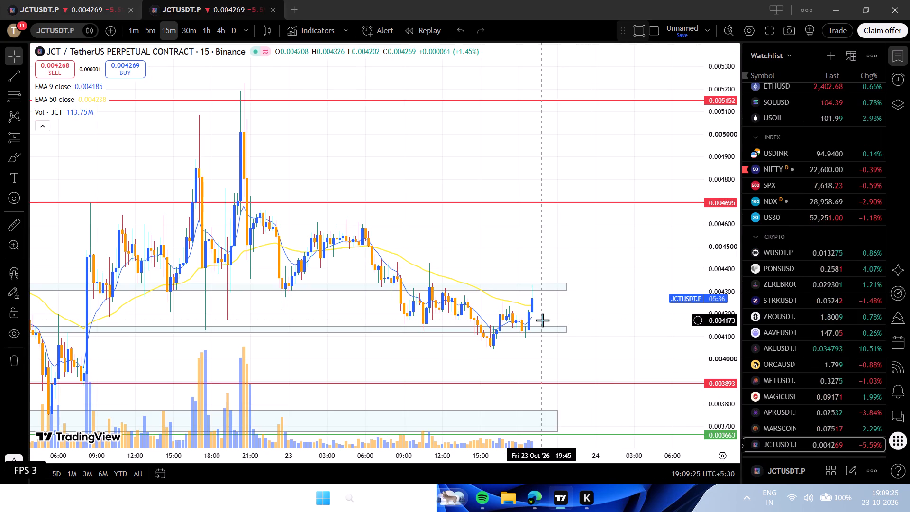
click(136, 31)
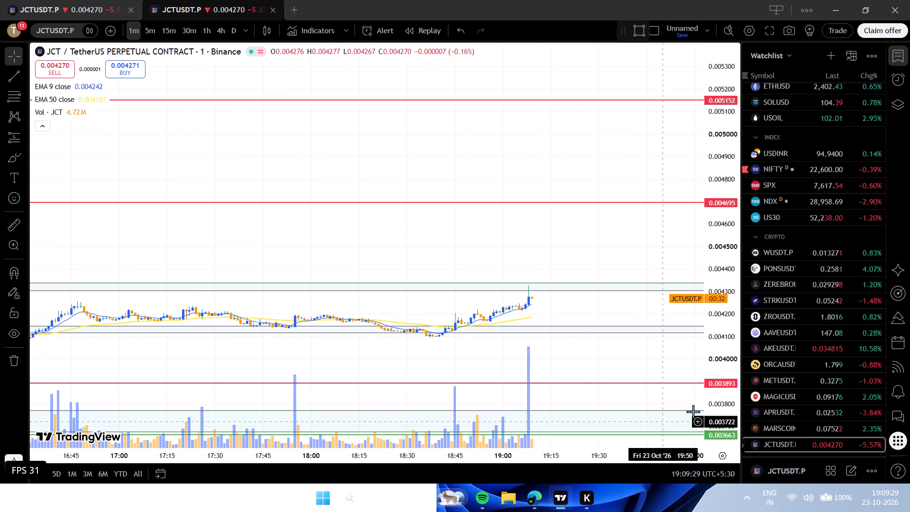
Examine JCTUSDT.P's 1-minute price action against the two shaded zones and the earlier trendlines, dismissing the referral advert.
drag(725, 409, 706, 152)
drag(603, 284, 537, 45)
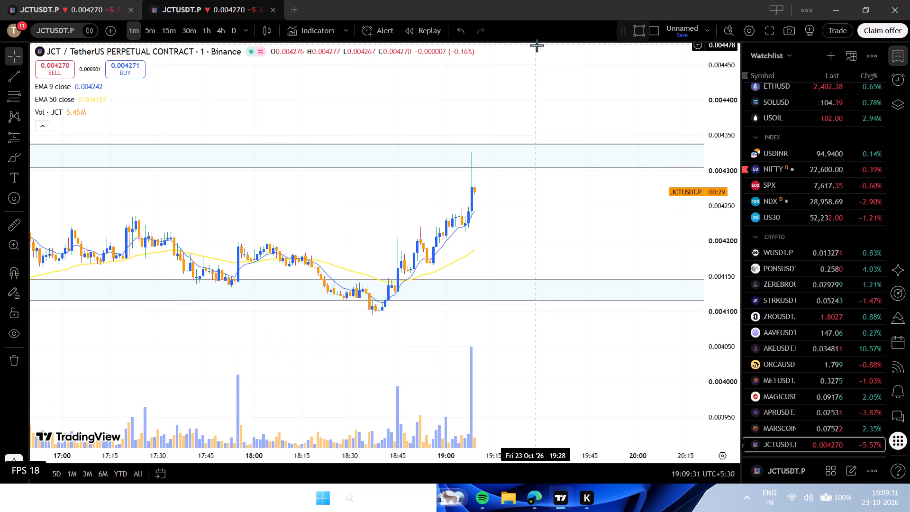
drag(738, 354, 728, 193)
drag(553, 228, 555, 231)
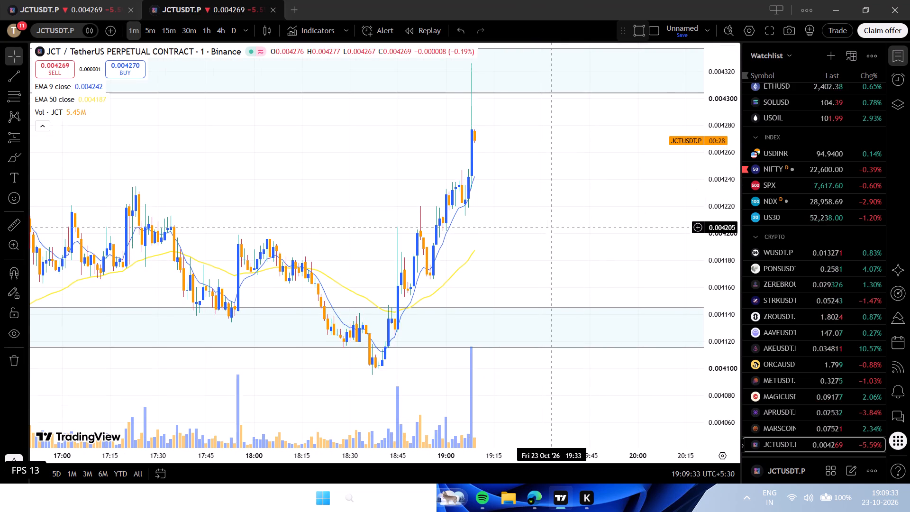
drag(555, 231, 589, 278)
drag(528, 457, 648, 470)
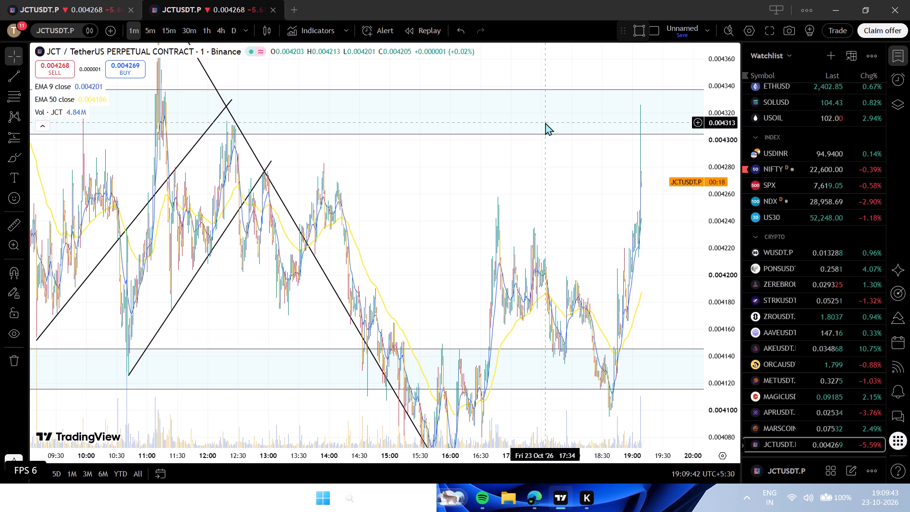
drag(542, 452, 431, 455)
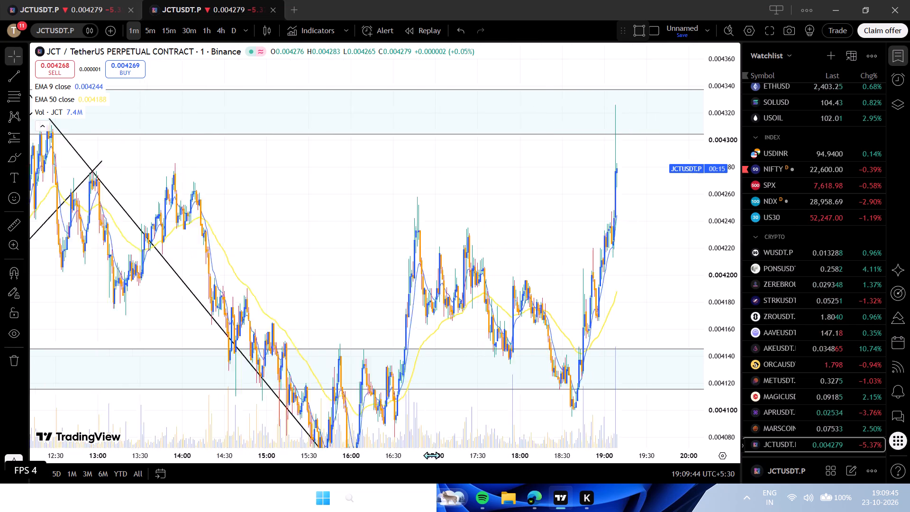
drag(431, 455, 359, 435)
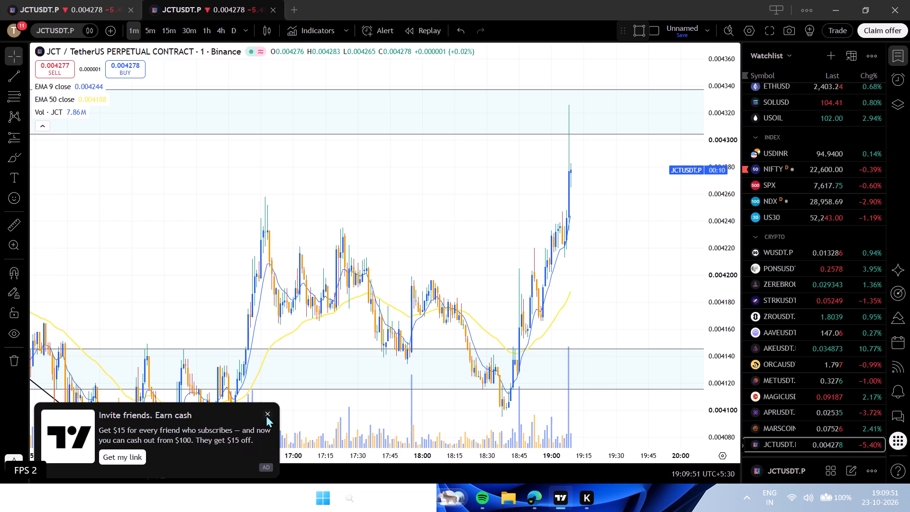
click(266, 415)
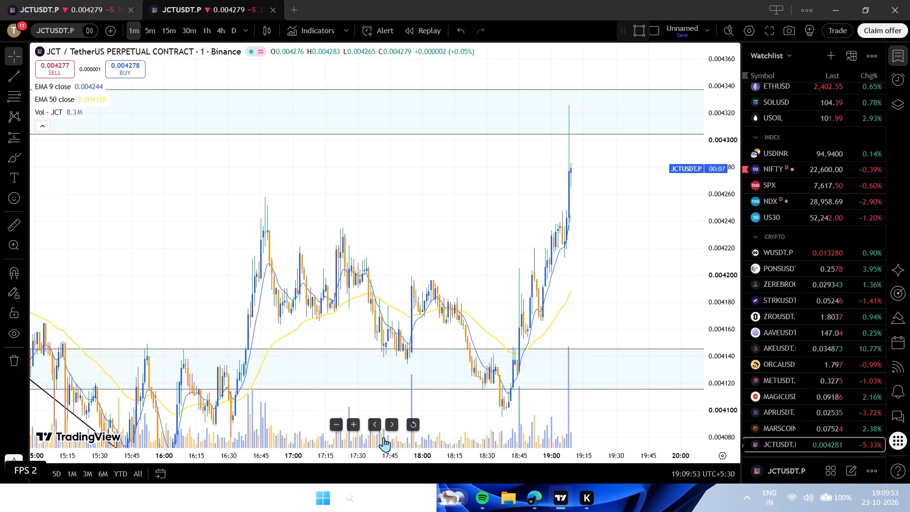
drag(391, 448, 352, 452)
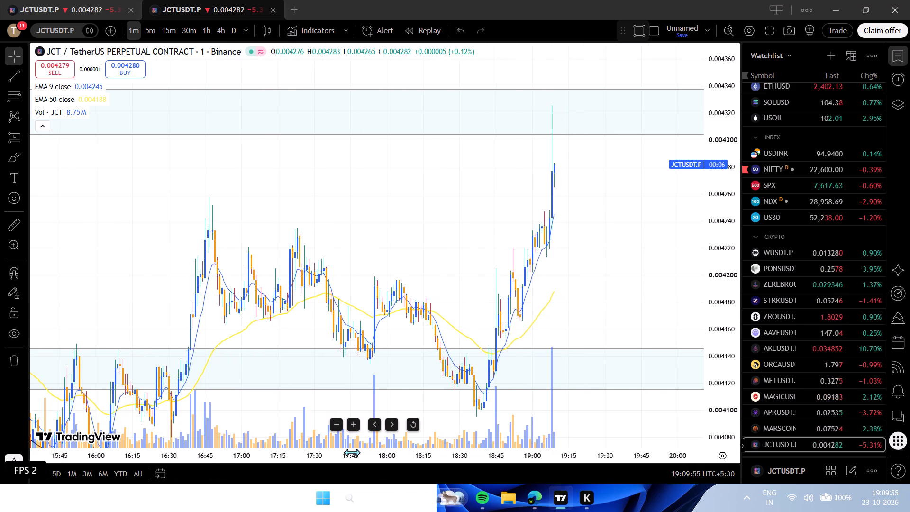
drag(352, 452, 374, 449)
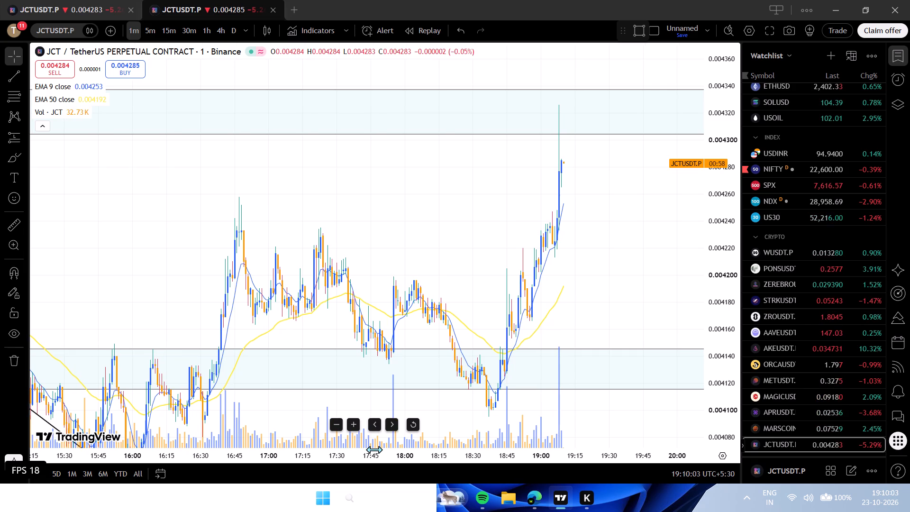
drag(374, 449, 482, 449)
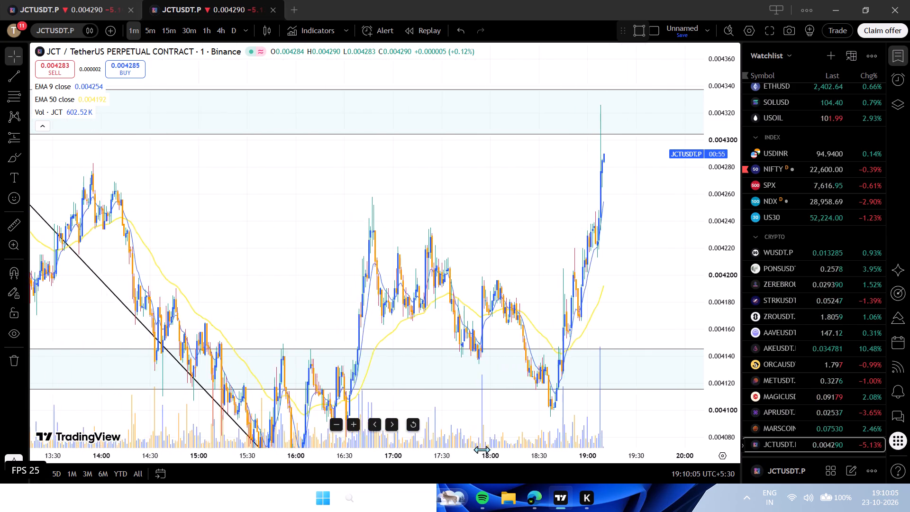
drag(482, 449, 525, 449)
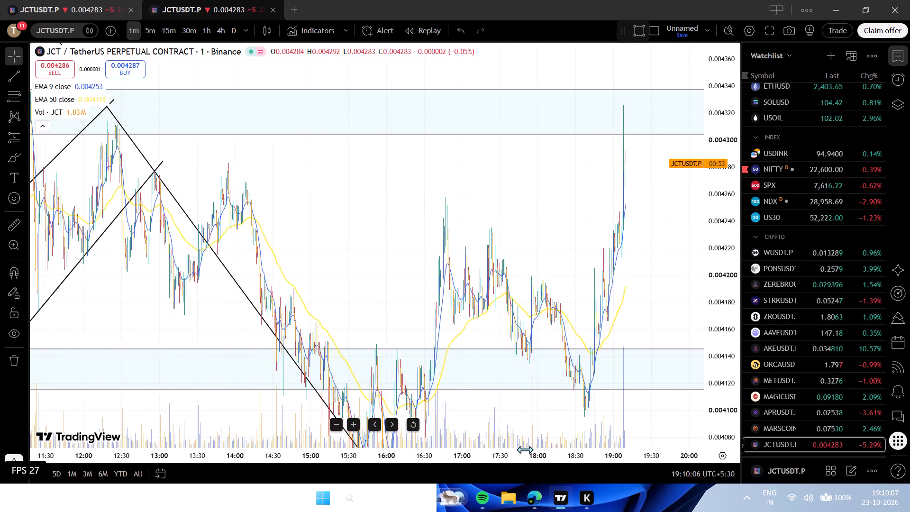
drag(525, 449, 502, 465)
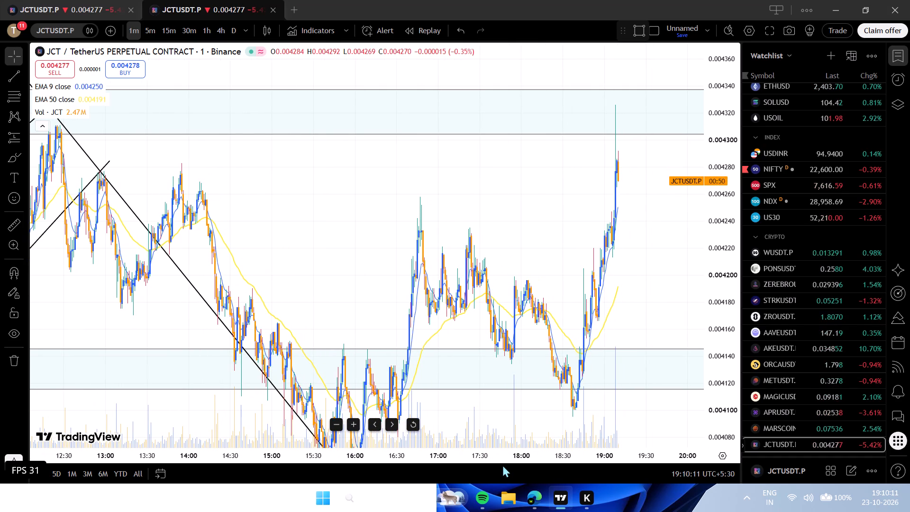
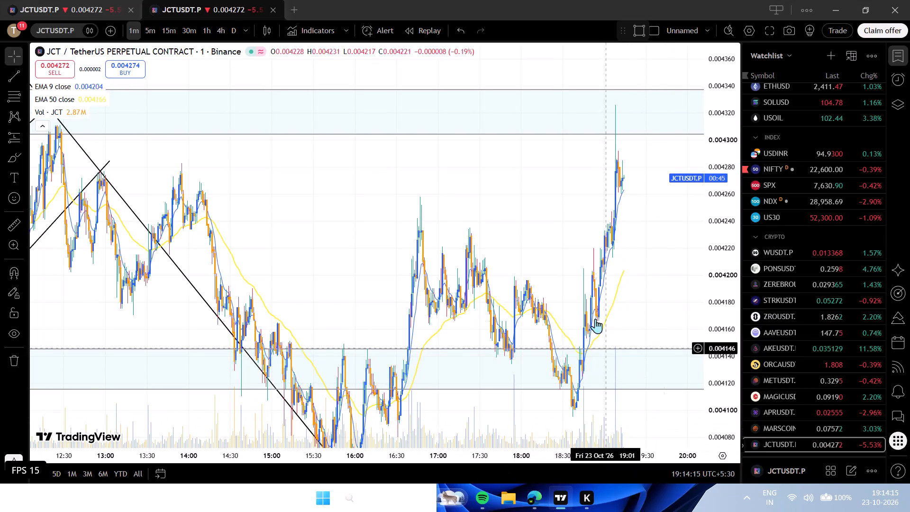
Examine JCTUSDT.P's 1-minute price action over a taller price range covering both shaded zones.
drag(595, 306, 536, 286)
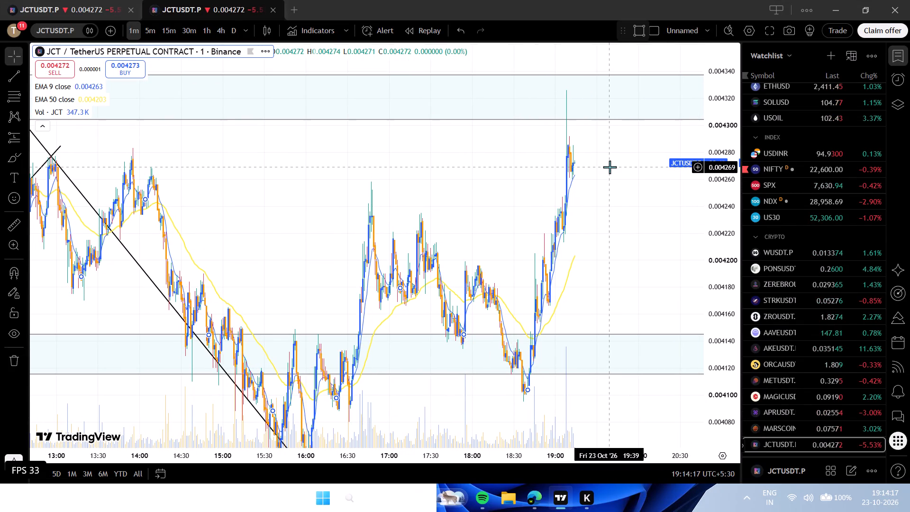
drag(732, 229, 730, 314)
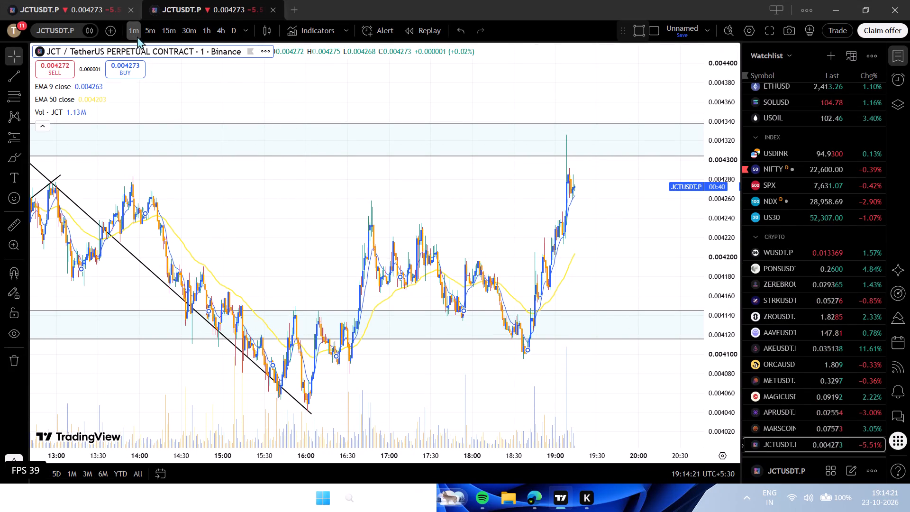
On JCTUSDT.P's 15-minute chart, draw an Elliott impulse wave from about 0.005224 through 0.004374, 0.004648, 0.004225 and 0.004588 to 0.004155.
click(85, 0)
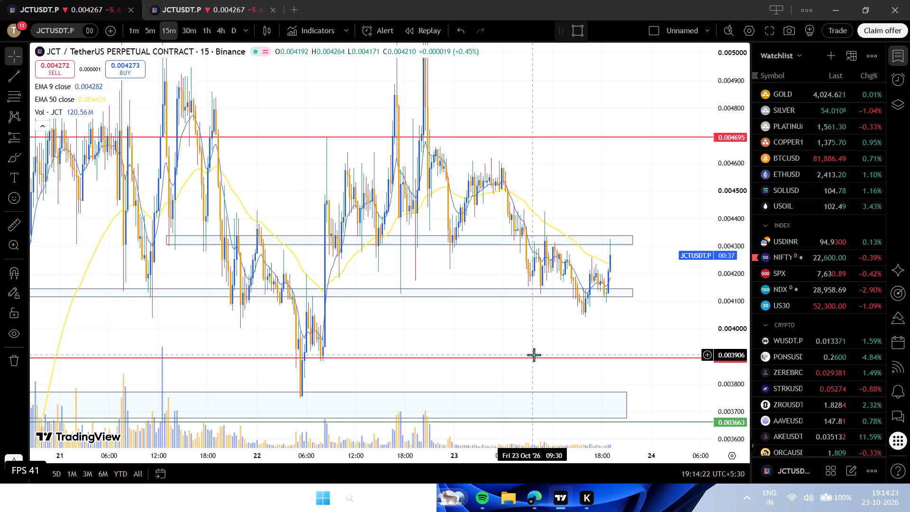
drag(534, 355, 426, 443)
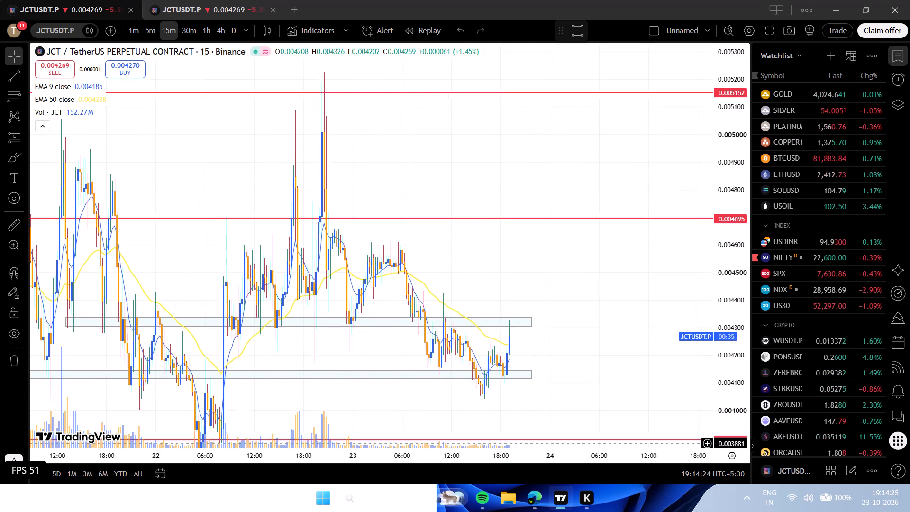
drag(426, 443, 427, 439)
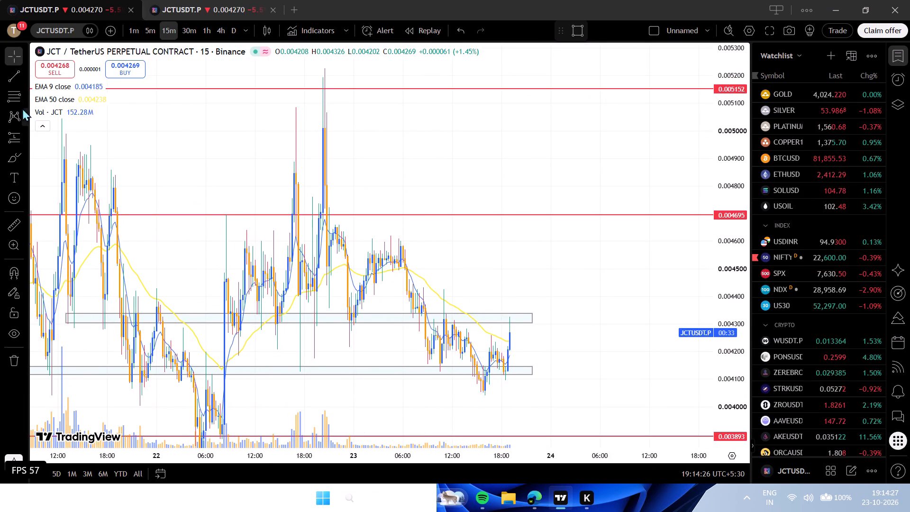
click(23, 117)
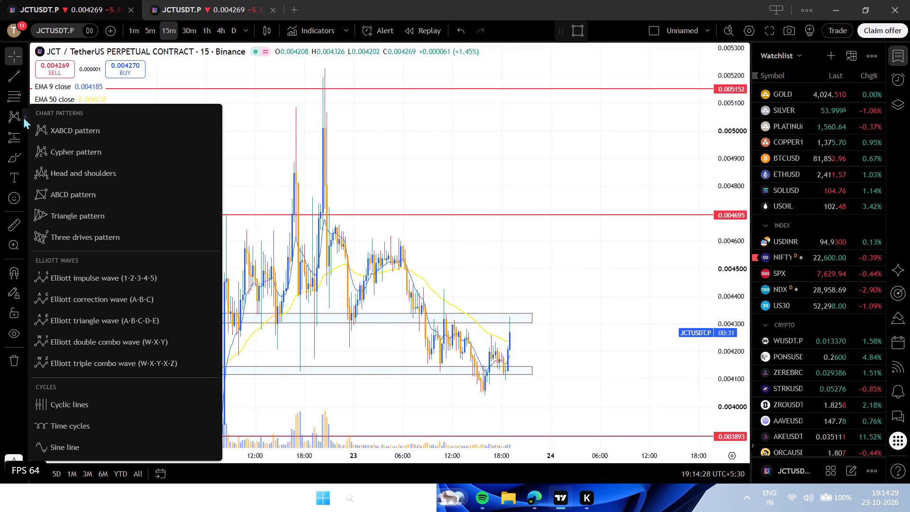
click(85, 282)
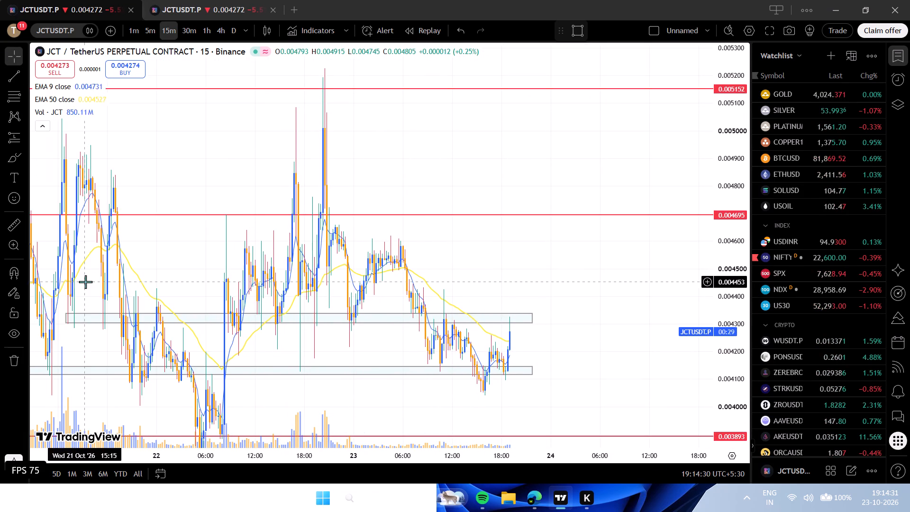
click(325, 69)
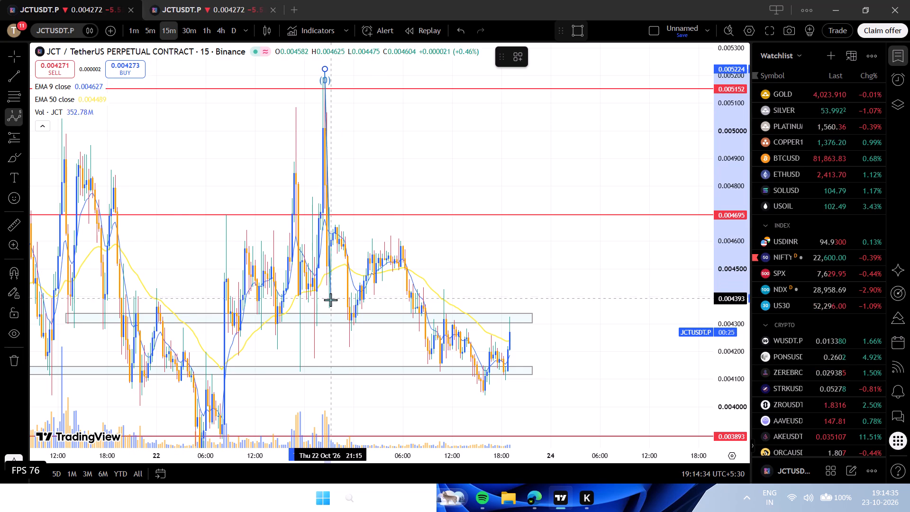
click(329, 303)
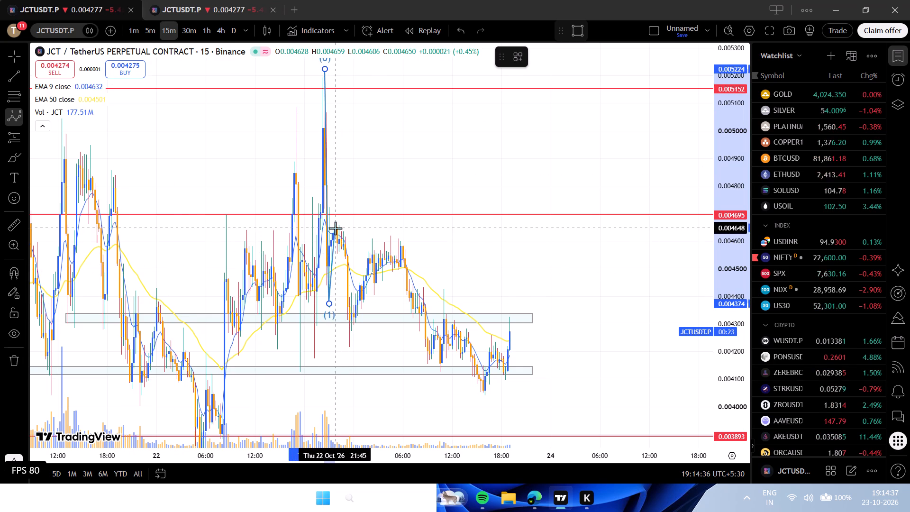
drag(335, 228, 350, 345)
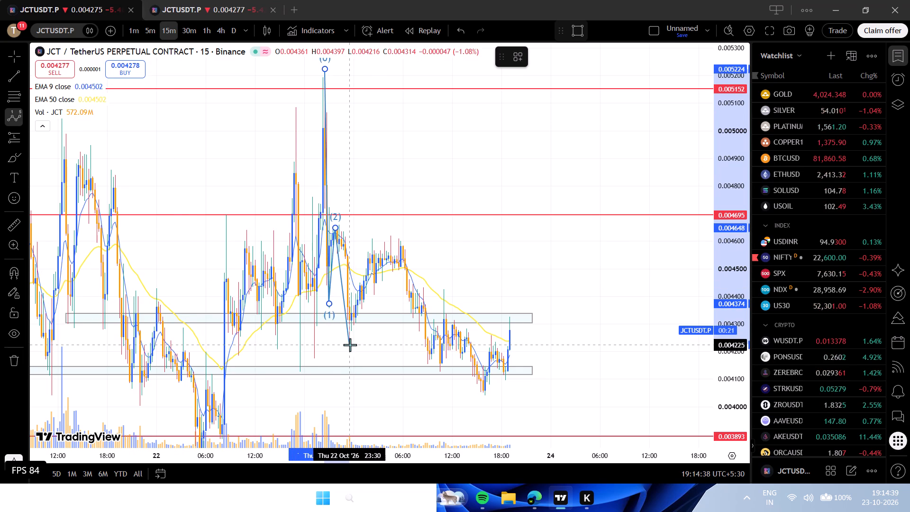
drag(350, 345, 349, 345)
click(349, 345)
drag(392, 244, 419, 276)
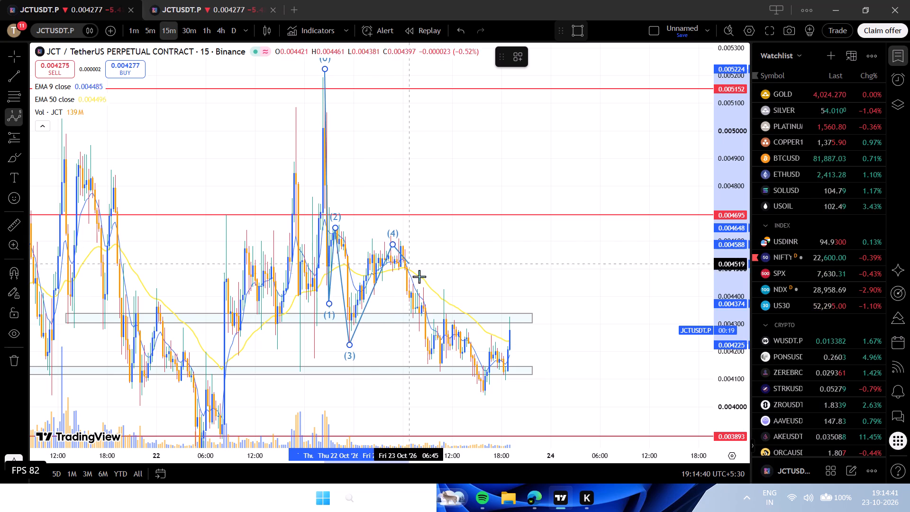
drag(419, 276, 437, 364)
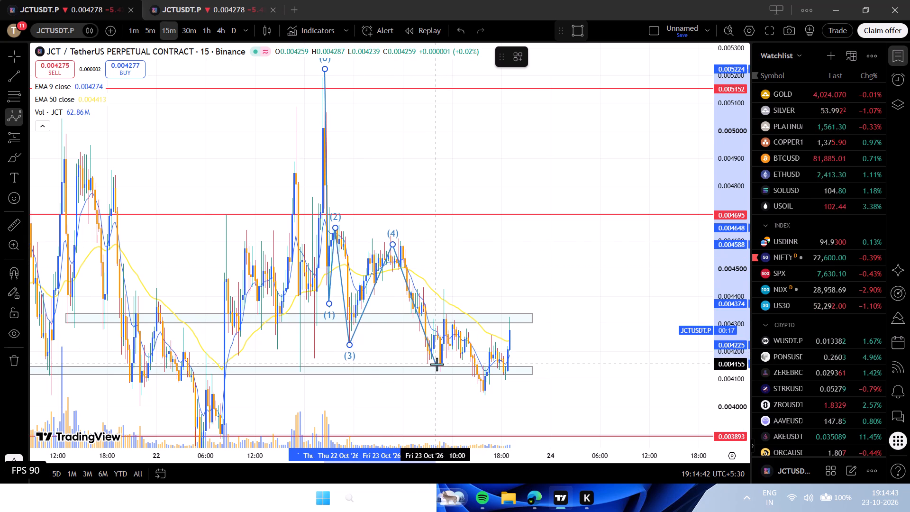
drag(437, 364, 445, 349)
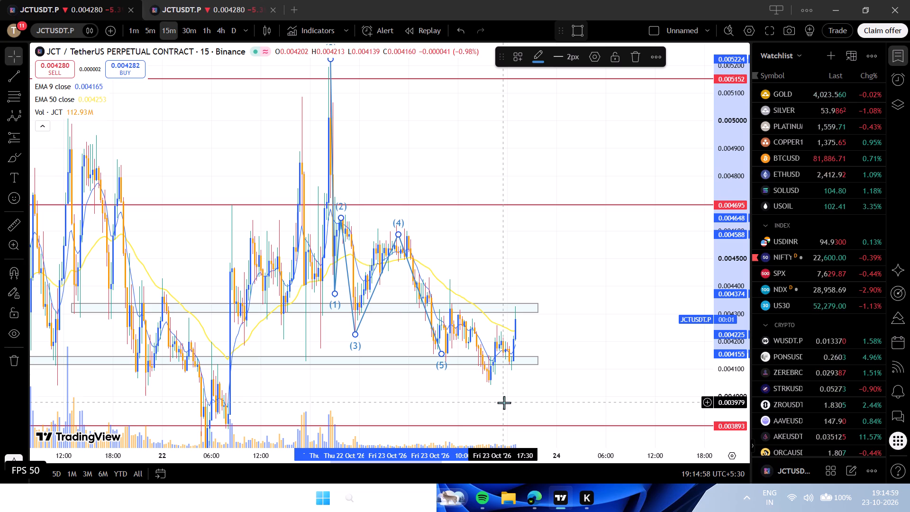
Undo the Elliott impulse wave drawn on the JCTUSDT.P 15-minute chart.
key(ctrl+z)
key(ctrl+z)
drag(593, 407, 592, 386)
Examine JCTUSDT.P's 1-minute chart in the second chart tab over wider and narrower time ranges, including the earlier trendlines.
click(194, 0)
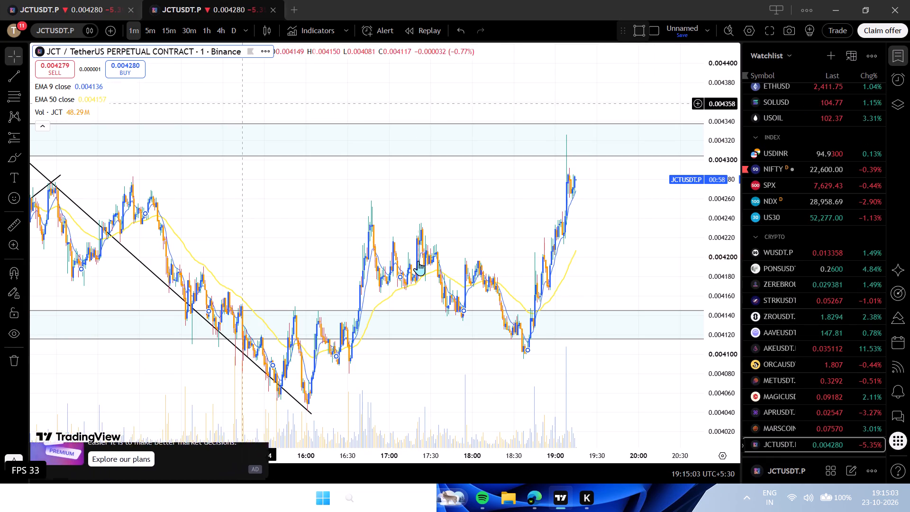
drag(637, 264, 618, 265)
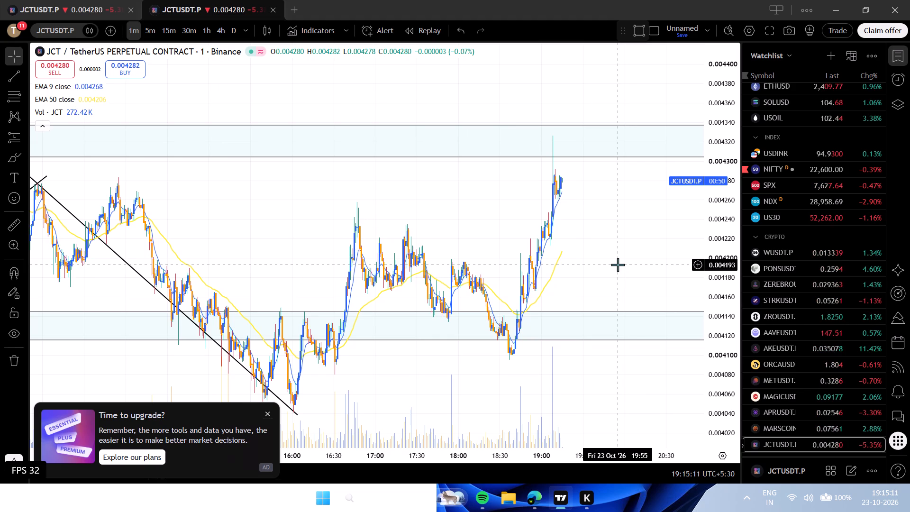
drag(618, 265, 606, 261)
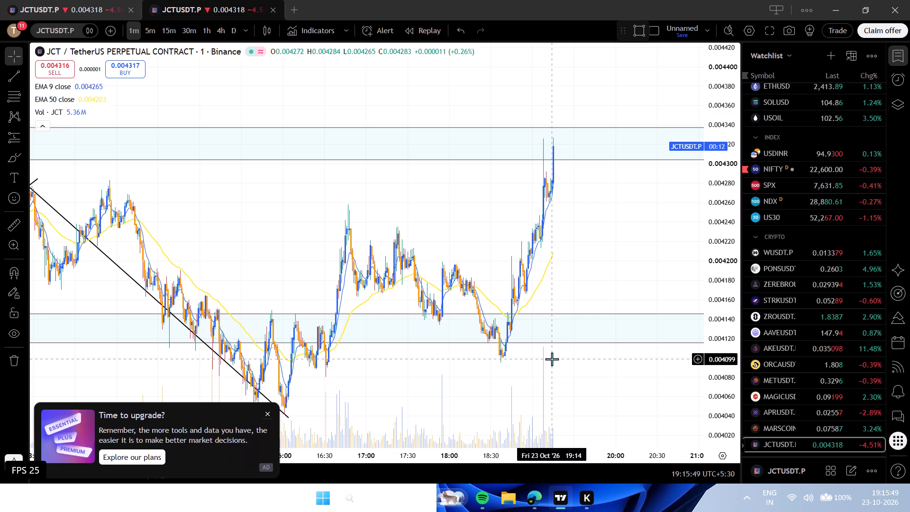
drag(440, 456, 534, 466)
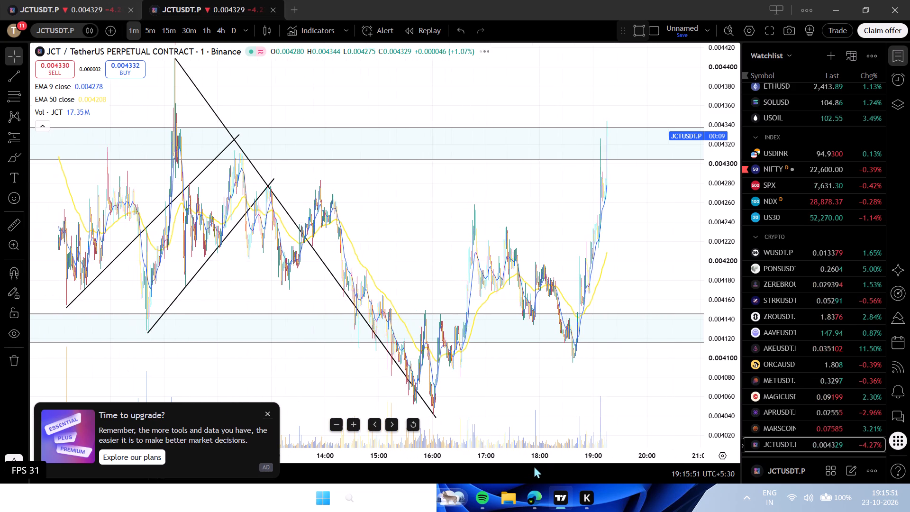
drag(534, 466, 547, 465)
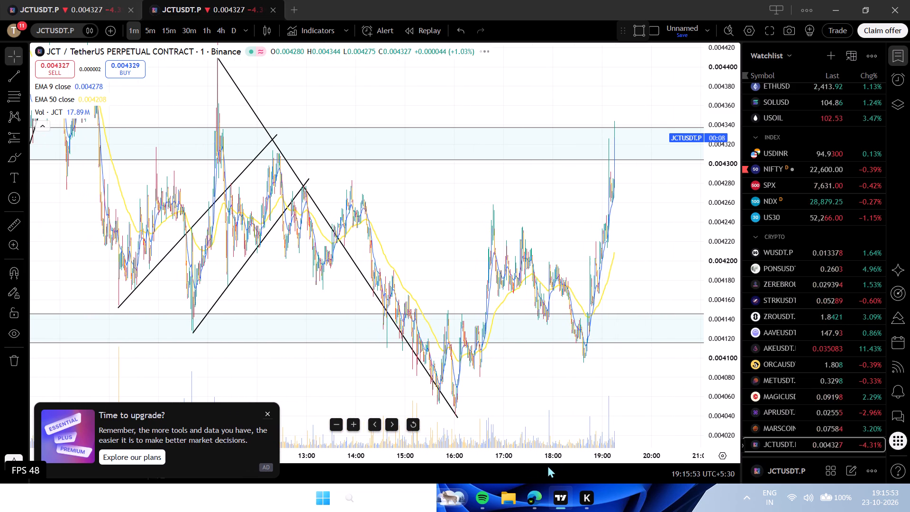
drag(547, 465, 422, 486)
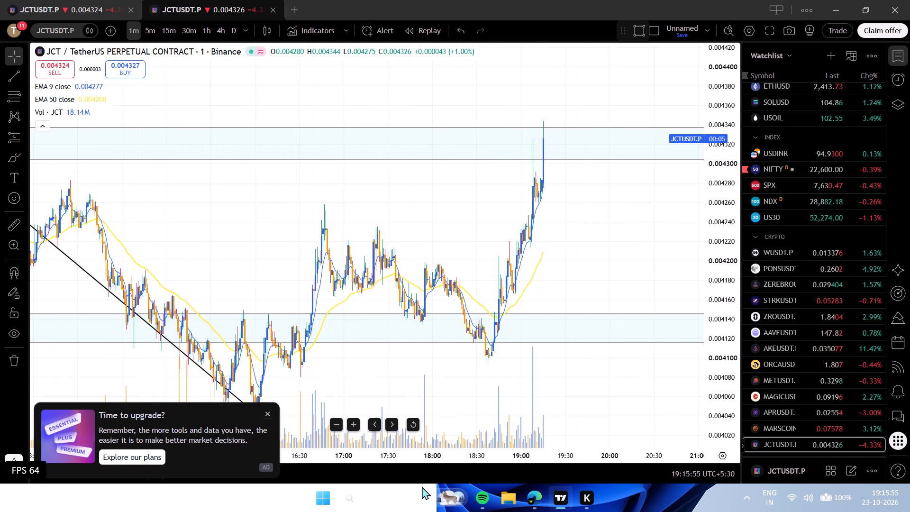
drag(422, 486, 417, 486)
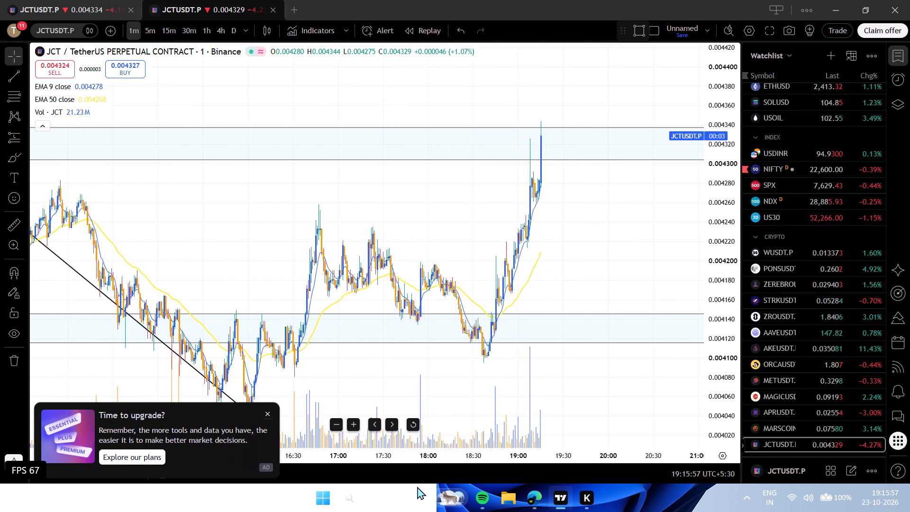
drag(417, 486, 414, 488)
Examine the latest 1-minute JCTUSDT.P candles around the upper shaded zone and compare them with the lower zone.
drag(637, 220, 626, 236)
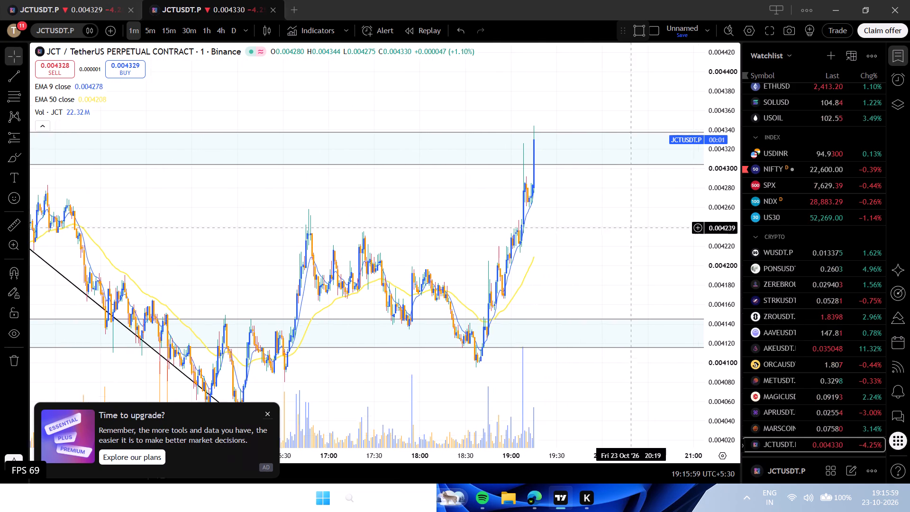
drag(626, 236, 568, 363)
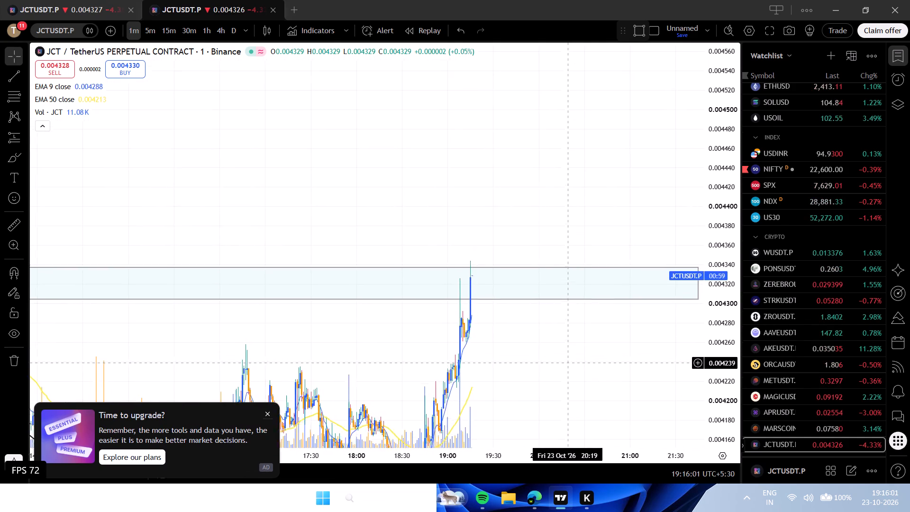
drag(568, 363, 602, 282)
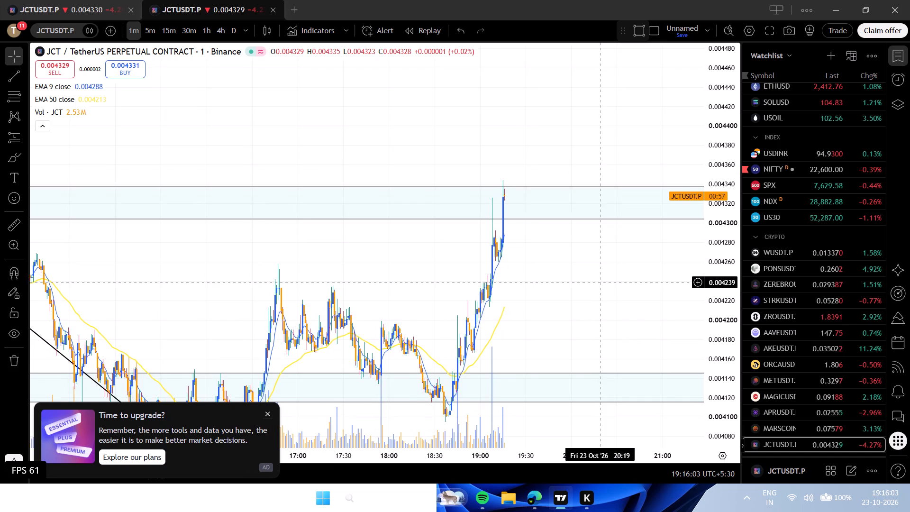
drag(602, 282, 607, 284)
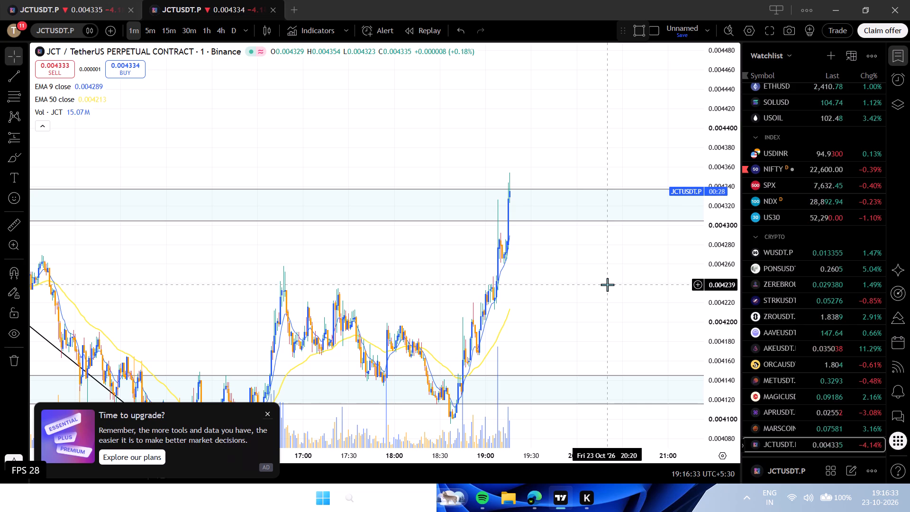
click(607, 284)
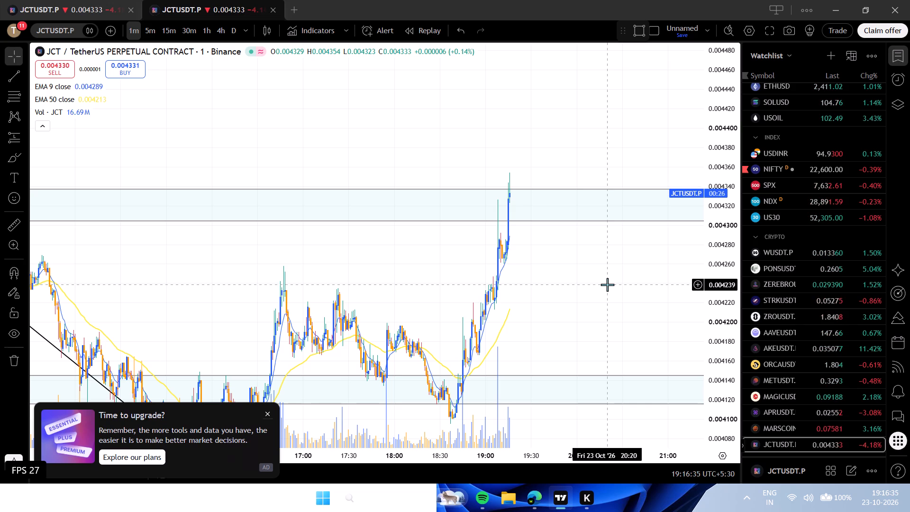
drag(584, 335, 654, 200)
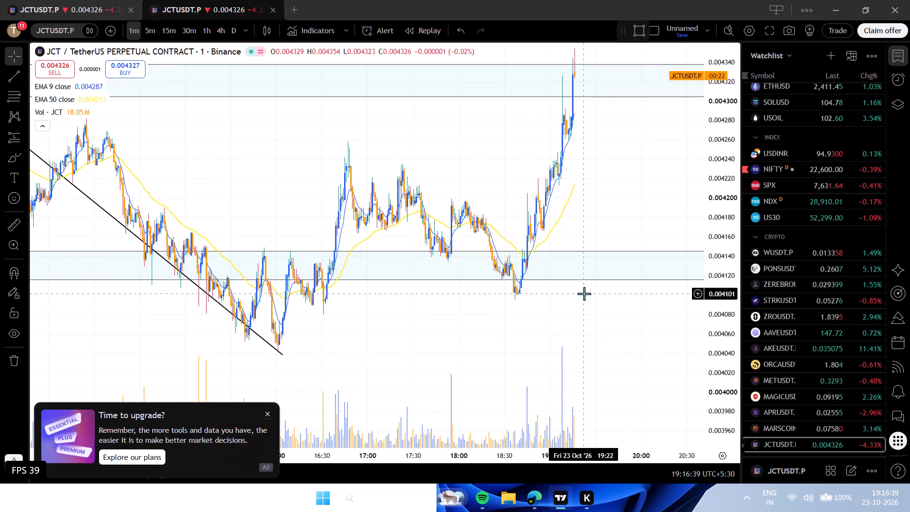
drag(572, 312, 662, 375)
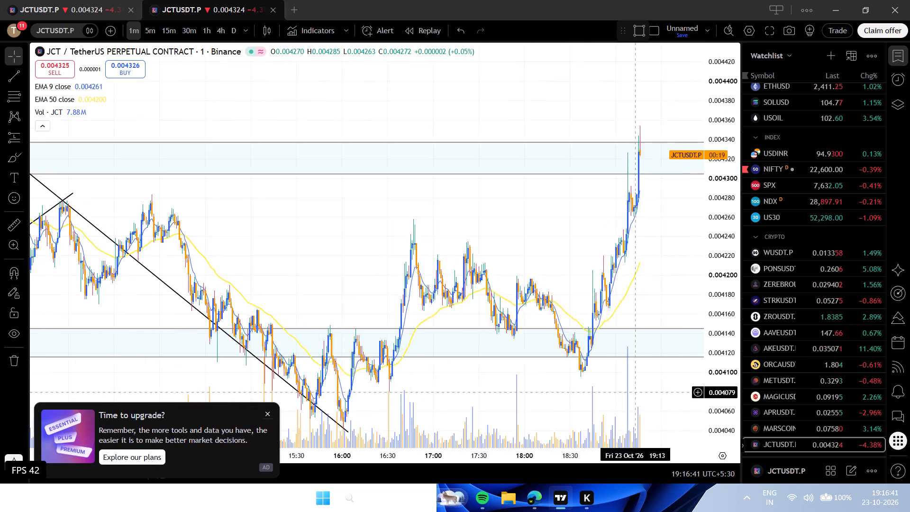
drag(662, 375, 624, 349)
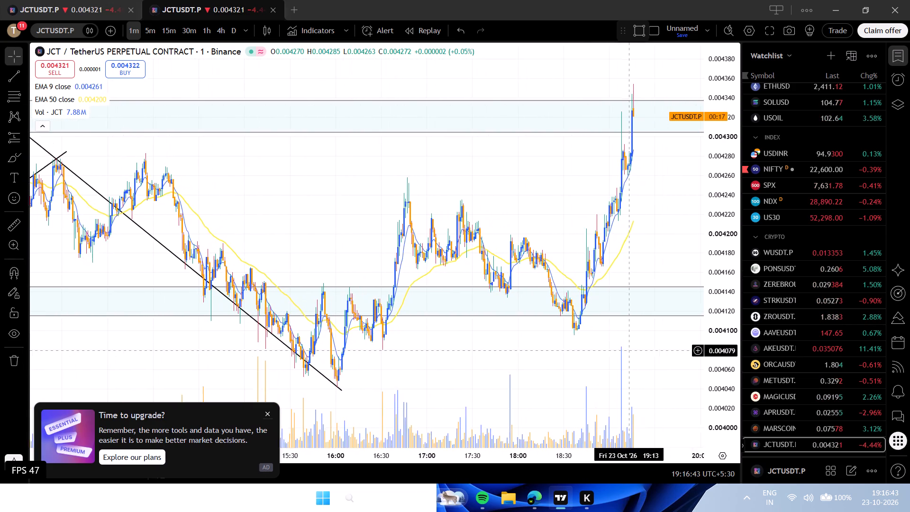
drag(624, 349, 566, 366)
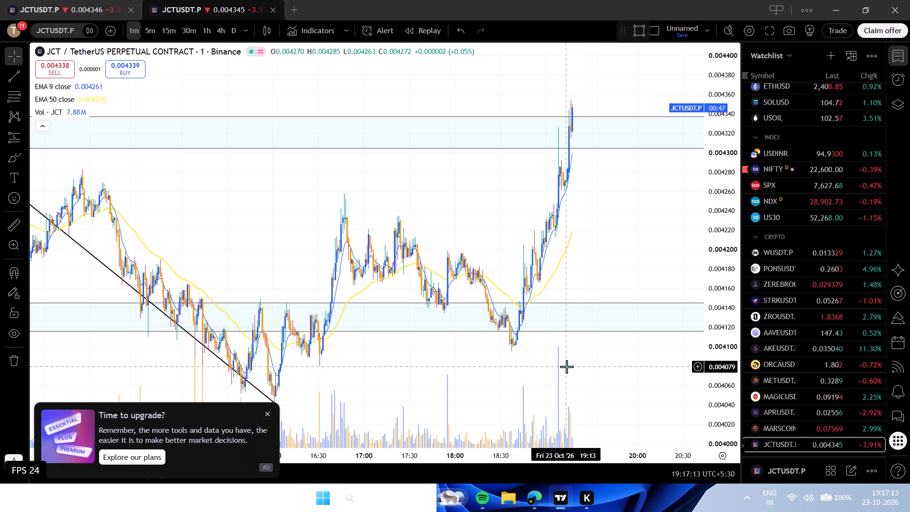
Load GOLD from the watchlist in the first chart tab and examine its 15-minute price action back to 21 October.
scroll(783, 240, up, 3)
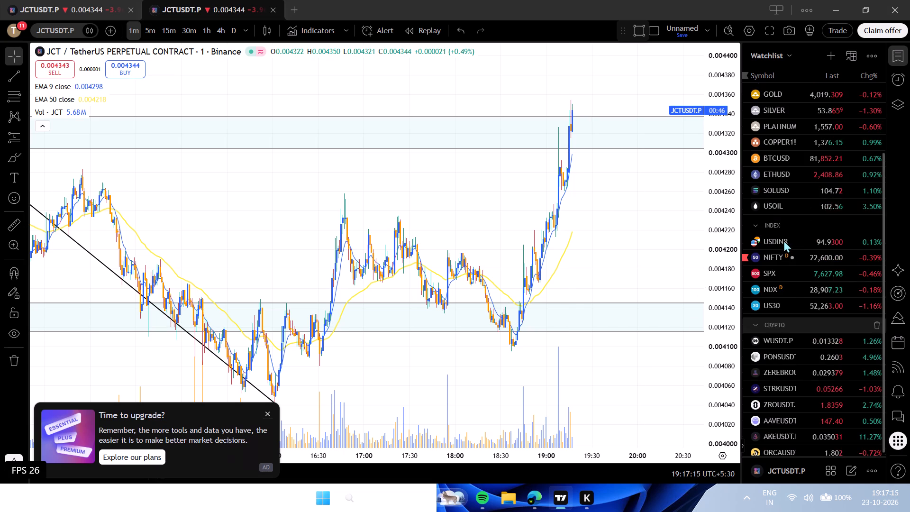
scroll(783, 240, up, 3)
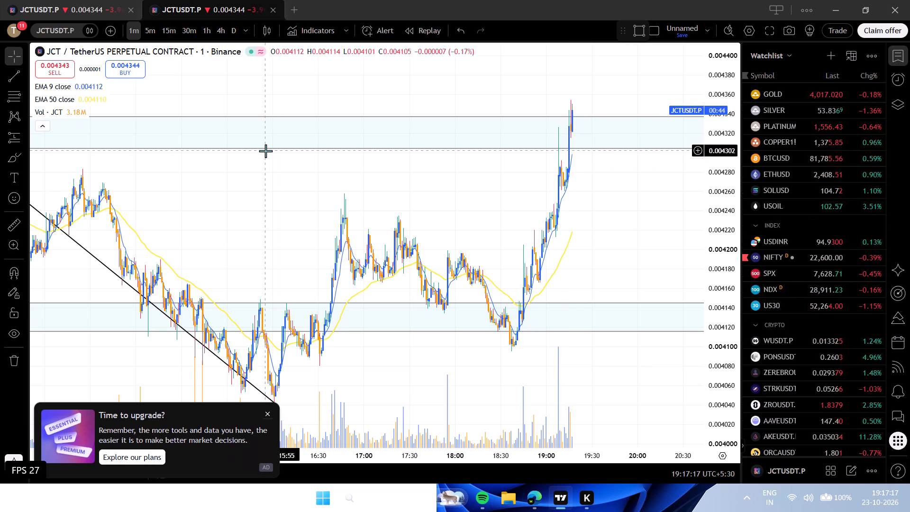
click(80, 0)
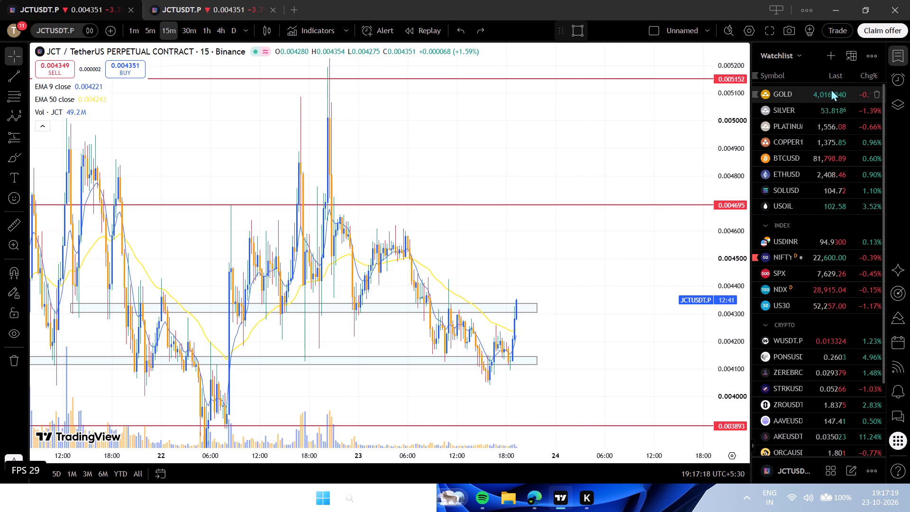
click(831, 89)
drag(635, 247, 618, 121)
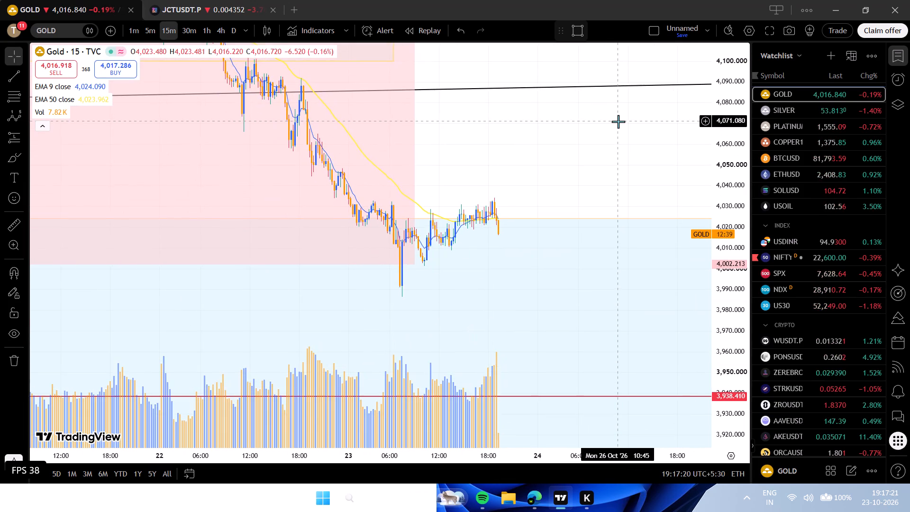
drag(618, 121, 573, 105)
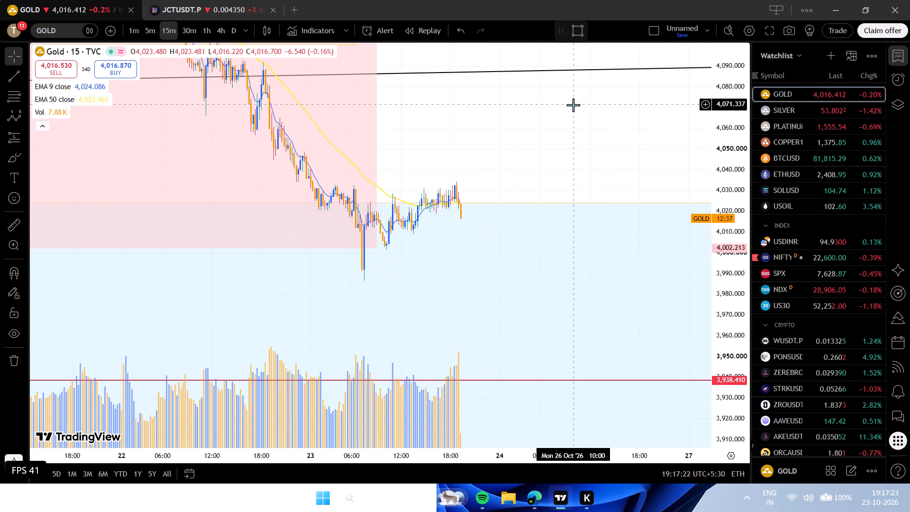
drag(573, 105, 834, 274)
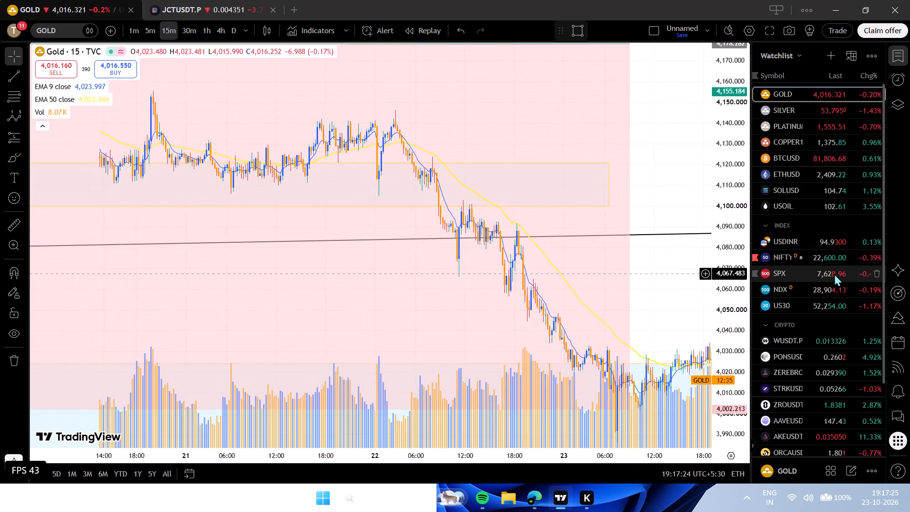
Draw a rising trend line on GOLD's 15-minute chart from the 23 October low at about 3,990 to about 4,031, along the higher lows.
drag(834, 274, 836, 330)
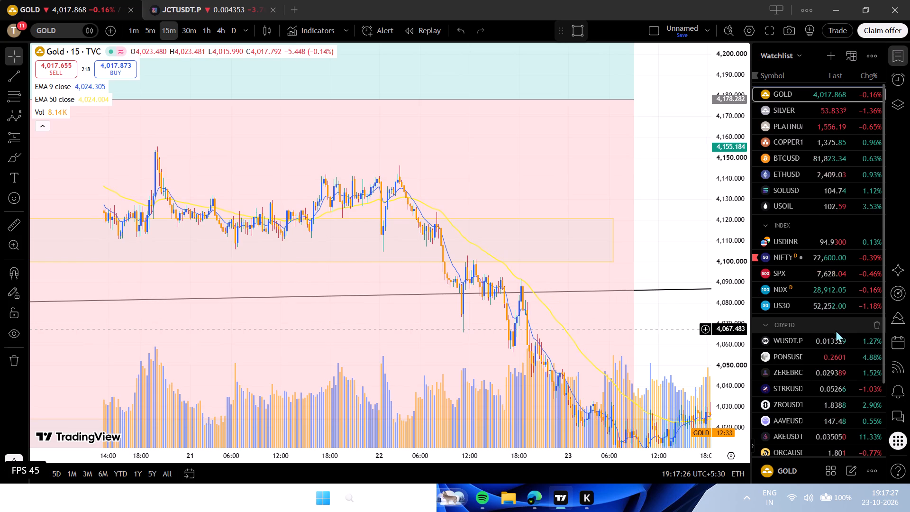
drag(836, 330, 820, 335)
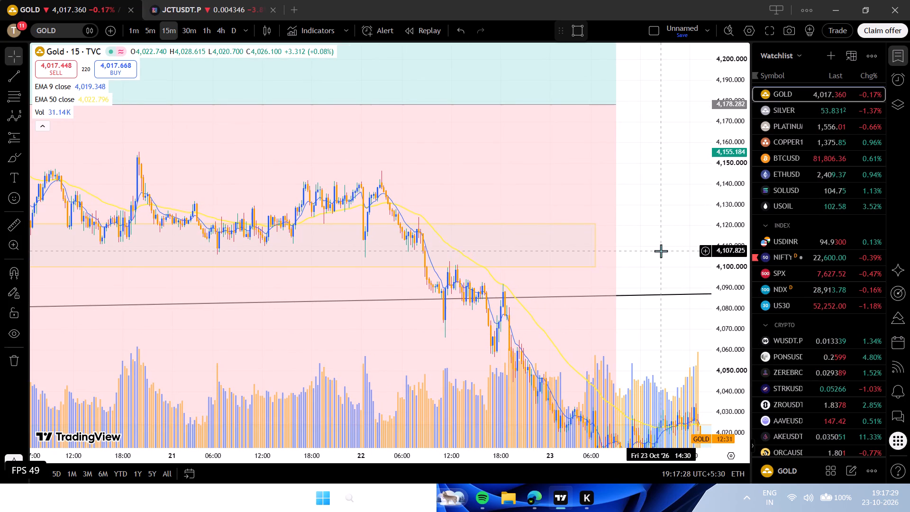
drag(661, 251, 524, 72)
drag(585, 104, 549, 87)
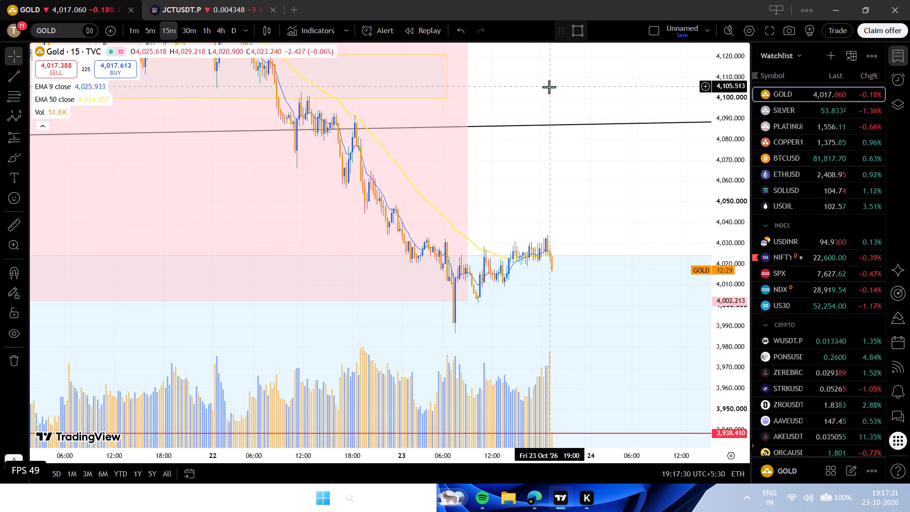
click(11, 72)
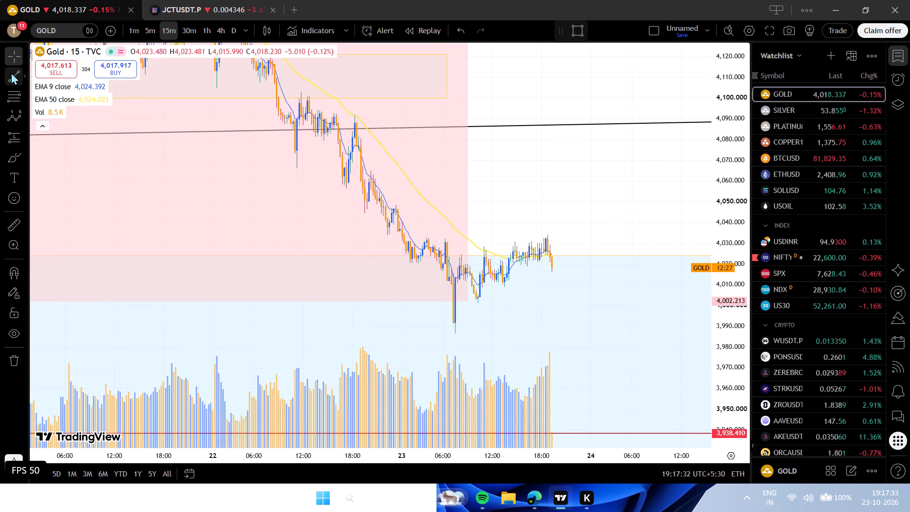
drag(452, 326, 510, 279)
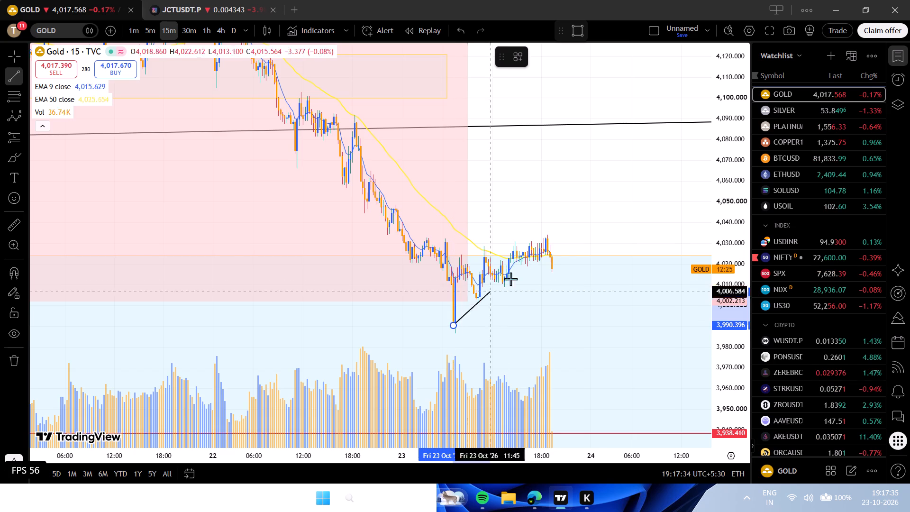
drag(510, 279, 568, 240)
click(568, 240)
drag(591, 235, 570, 223)
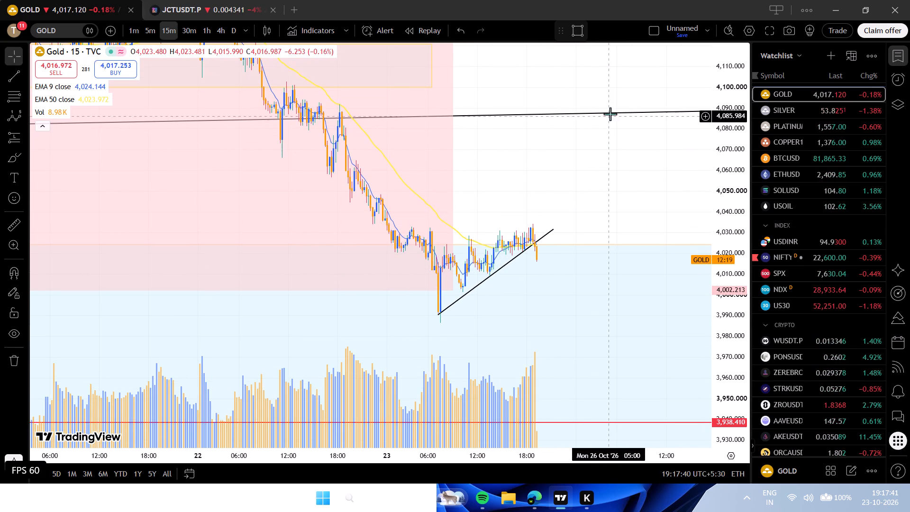
drag(600, 183, 576, 180)
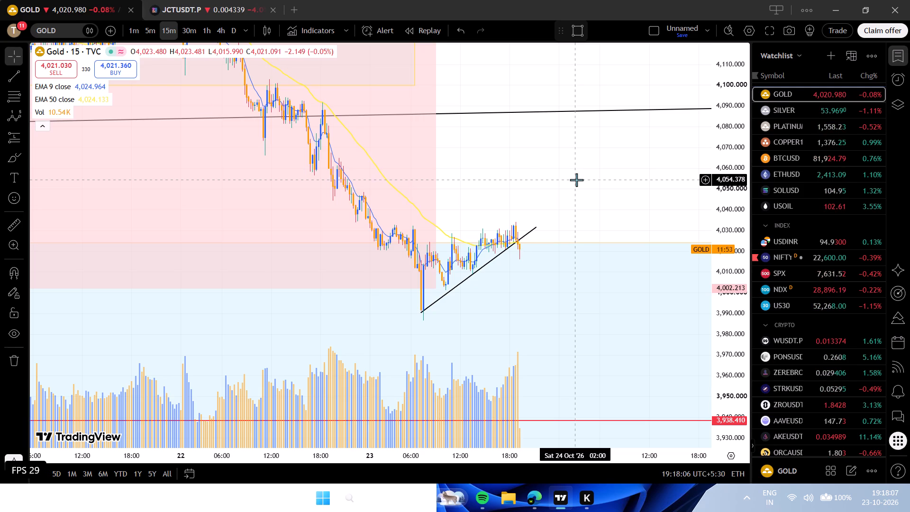
Check the latest JCTUSDT.P candles around the upper shaded zone on the 1-minute chart in the second chart tab.
click(200, 0)
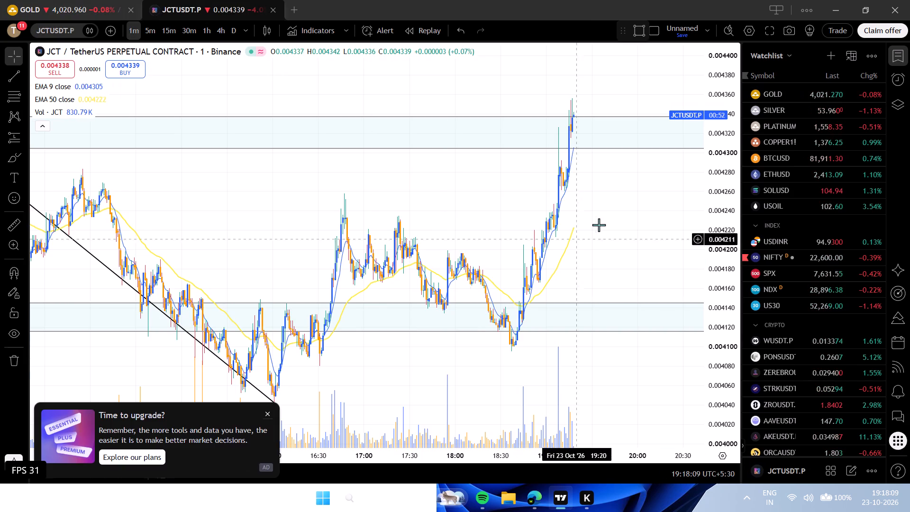
drag(599, 225, 536, 233)
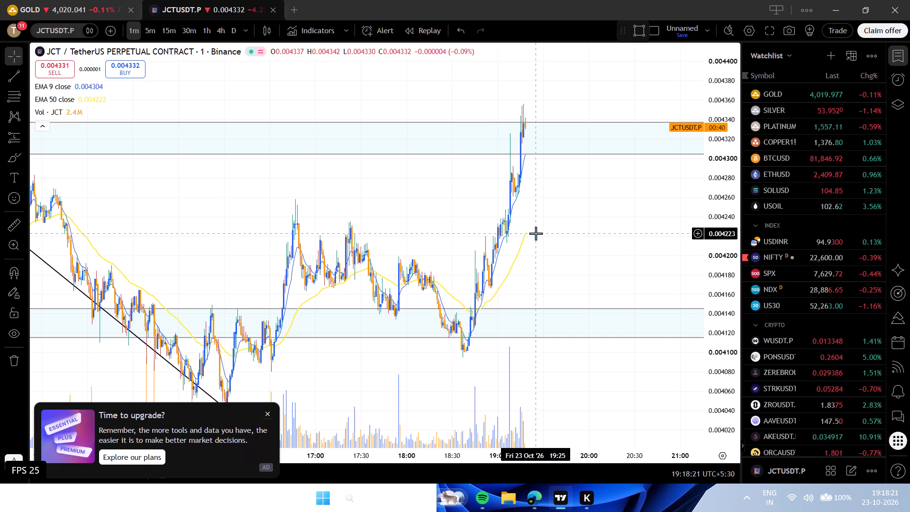
Load JCTUSDT.P from the watchlist in the first chart tab in place of GOLD.
click(16, 0)
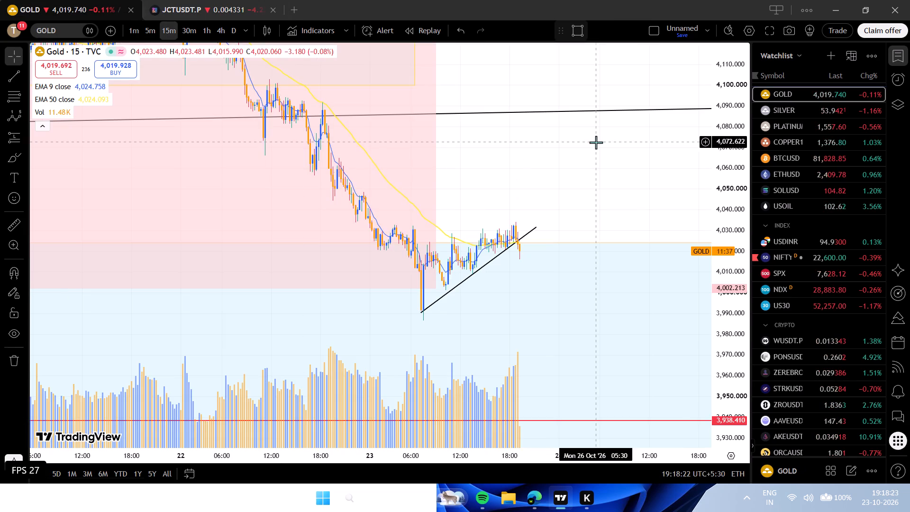
scroll(805, 365, down, 2)
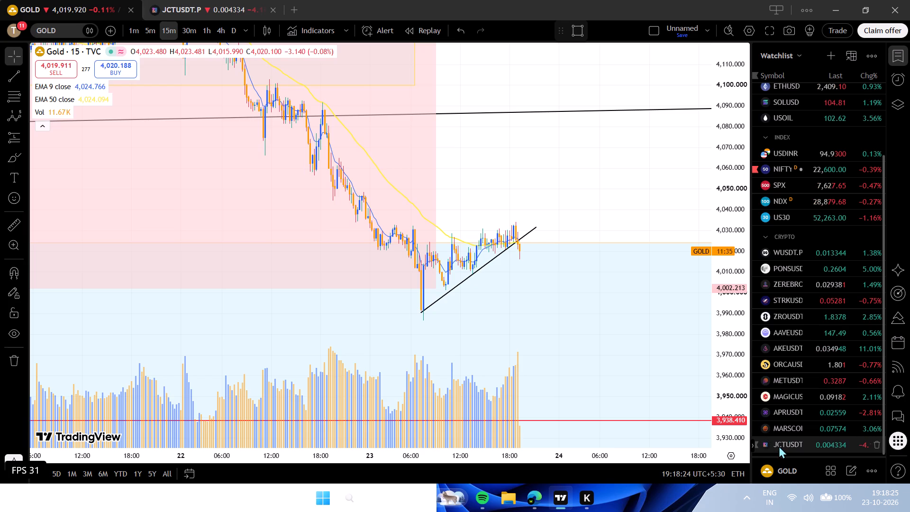
click(779, 446)
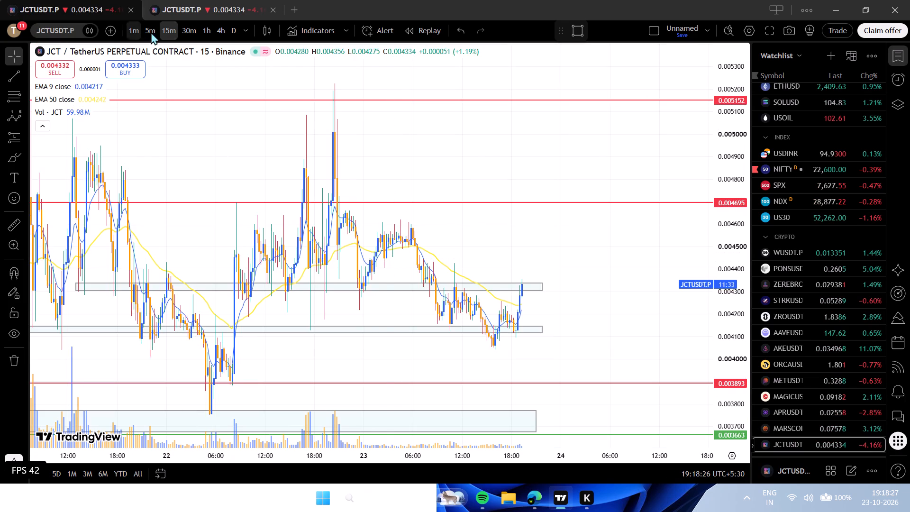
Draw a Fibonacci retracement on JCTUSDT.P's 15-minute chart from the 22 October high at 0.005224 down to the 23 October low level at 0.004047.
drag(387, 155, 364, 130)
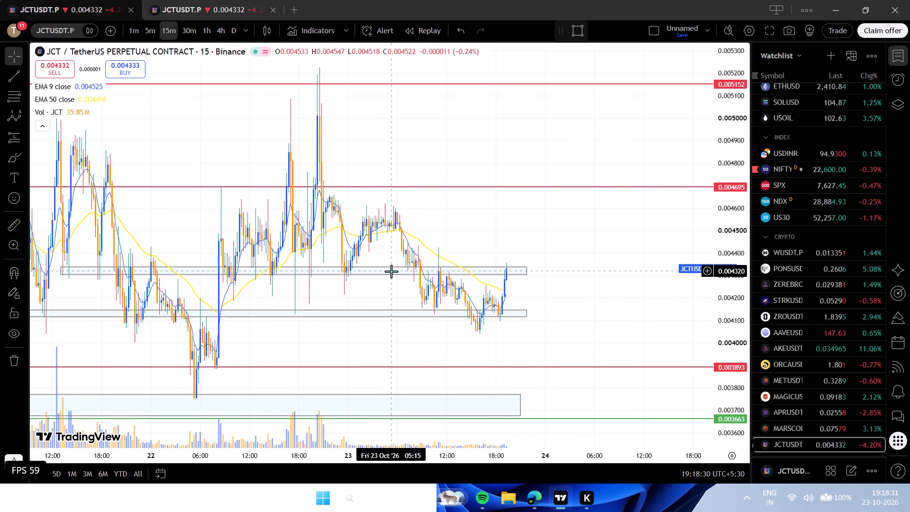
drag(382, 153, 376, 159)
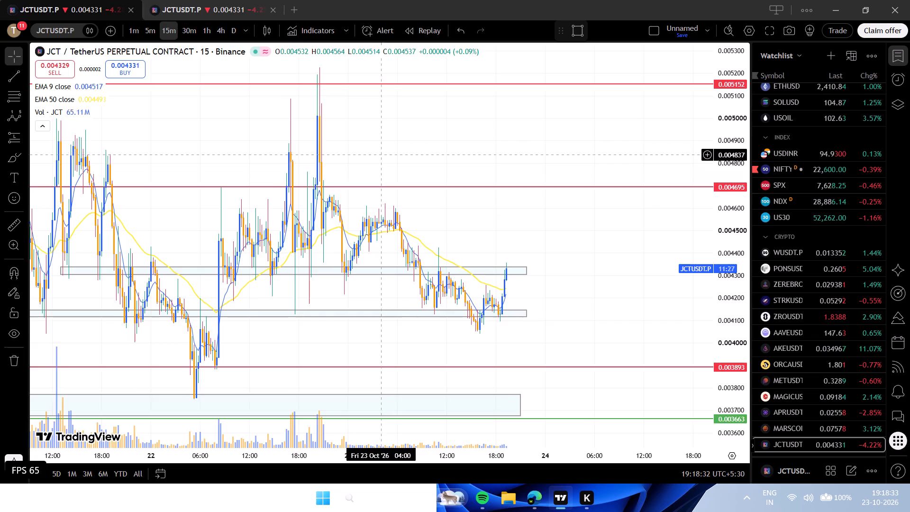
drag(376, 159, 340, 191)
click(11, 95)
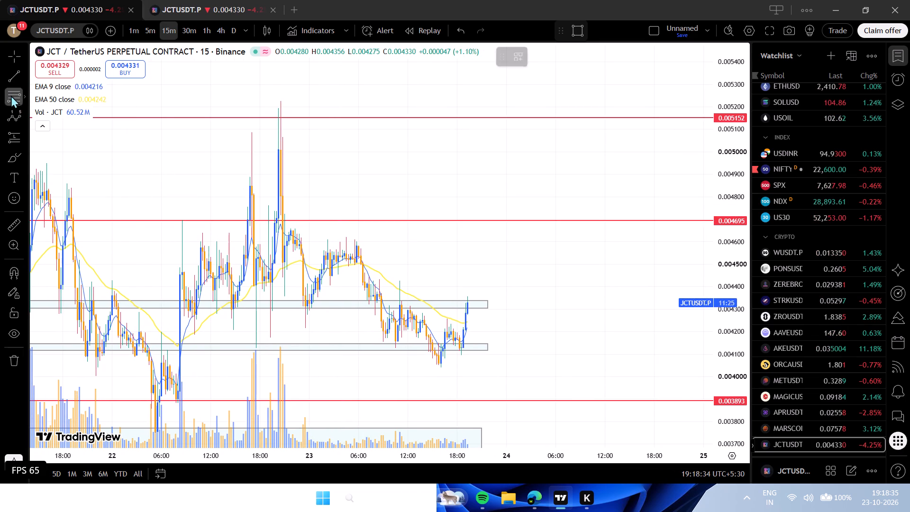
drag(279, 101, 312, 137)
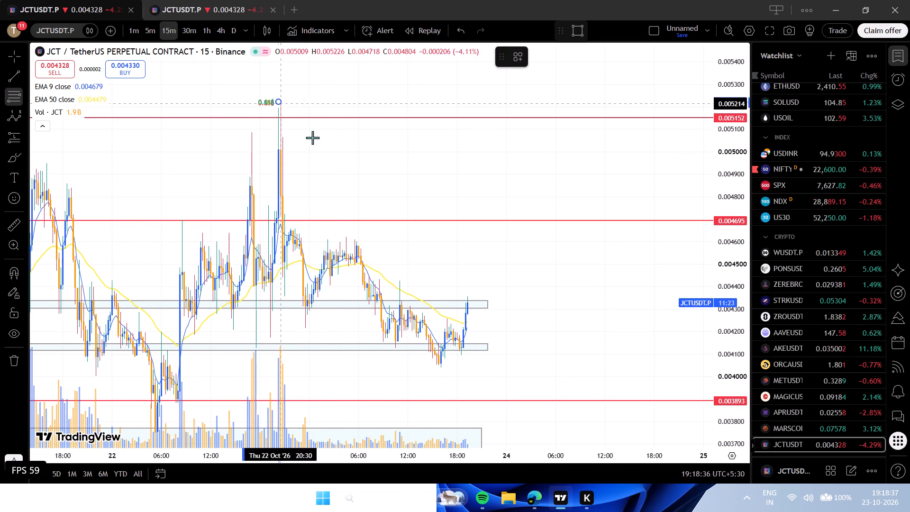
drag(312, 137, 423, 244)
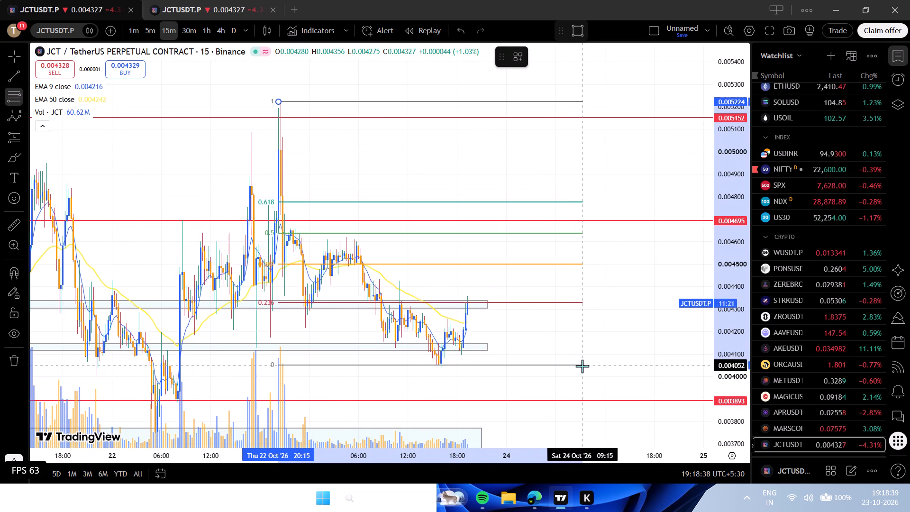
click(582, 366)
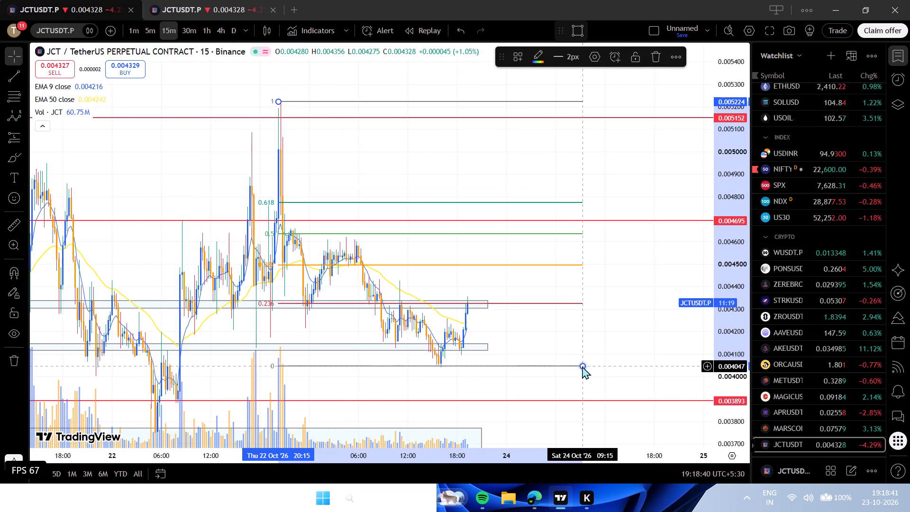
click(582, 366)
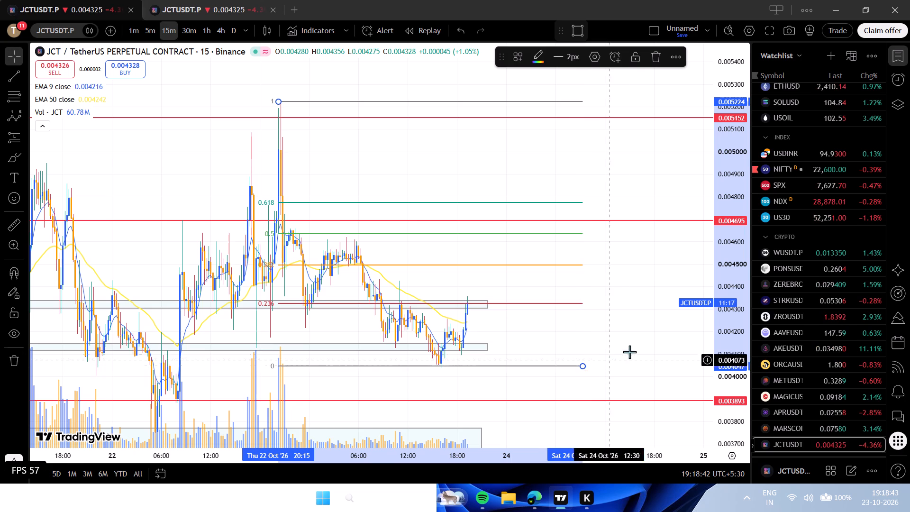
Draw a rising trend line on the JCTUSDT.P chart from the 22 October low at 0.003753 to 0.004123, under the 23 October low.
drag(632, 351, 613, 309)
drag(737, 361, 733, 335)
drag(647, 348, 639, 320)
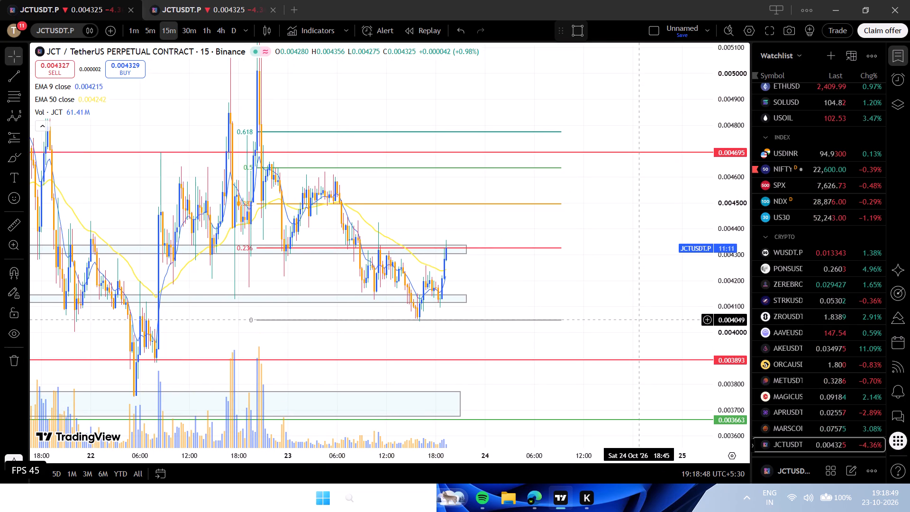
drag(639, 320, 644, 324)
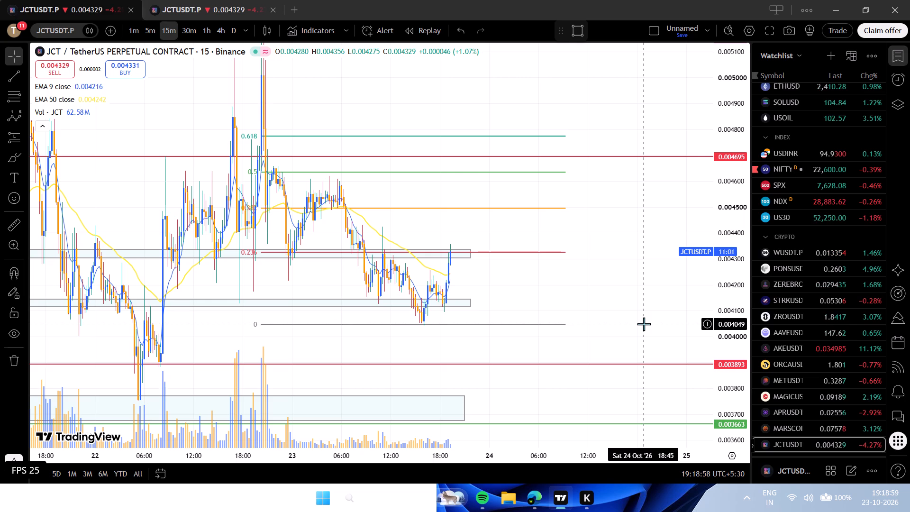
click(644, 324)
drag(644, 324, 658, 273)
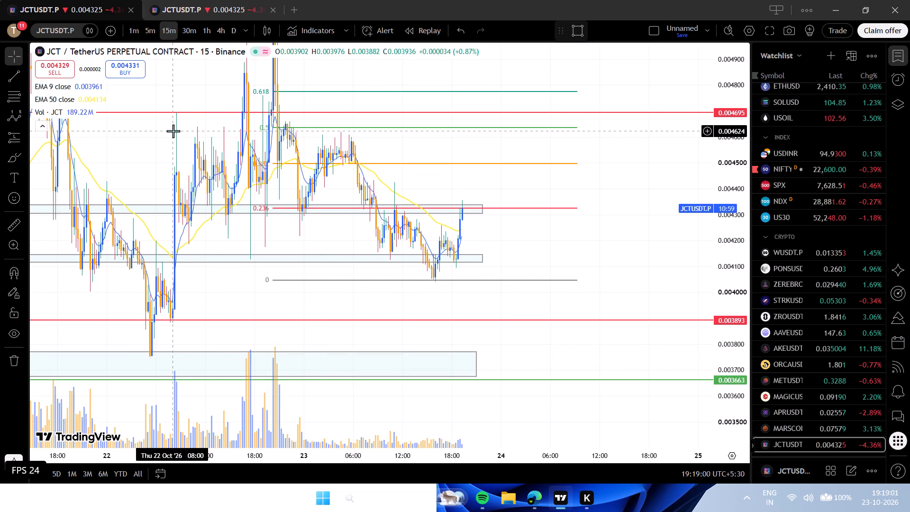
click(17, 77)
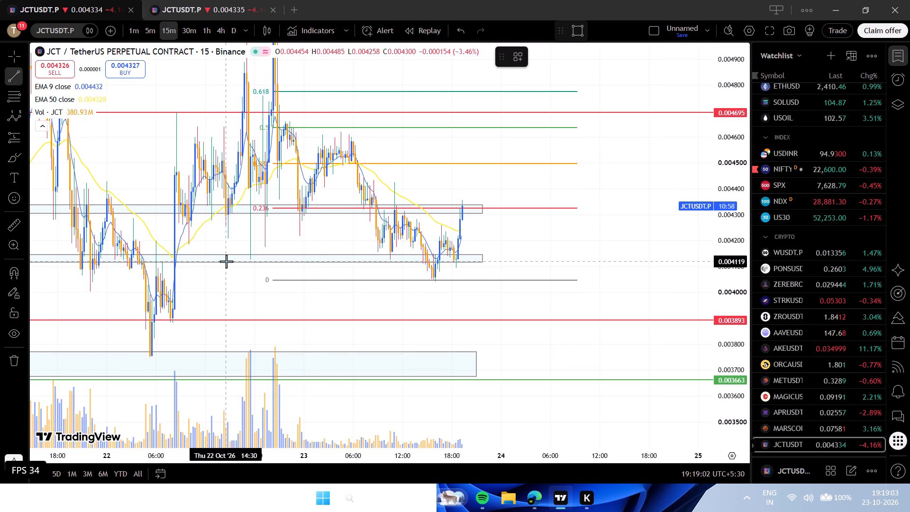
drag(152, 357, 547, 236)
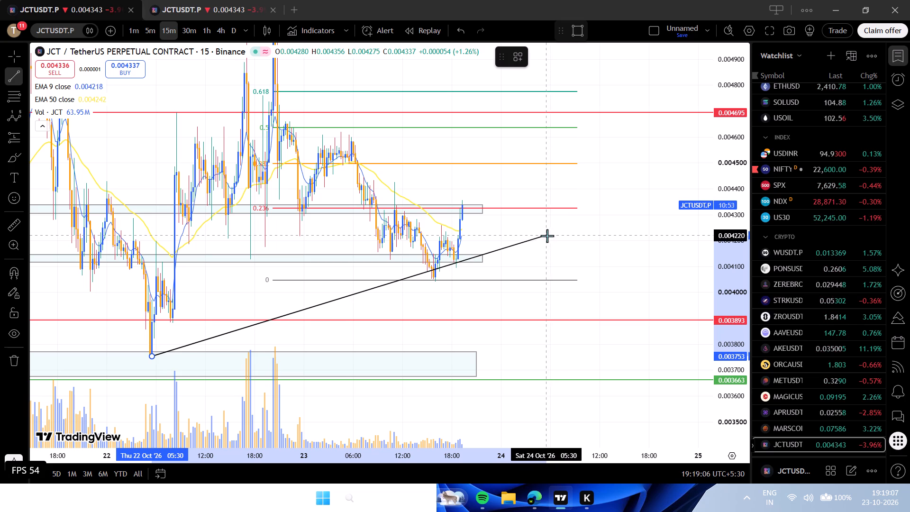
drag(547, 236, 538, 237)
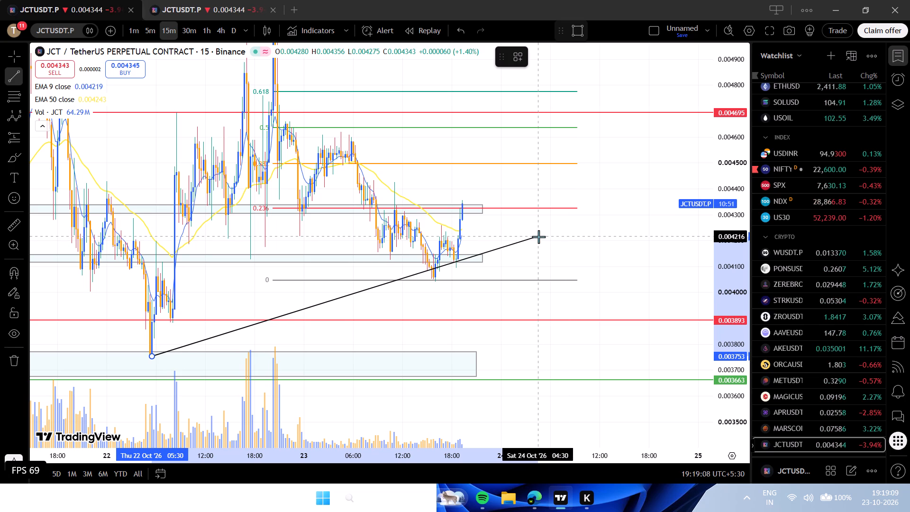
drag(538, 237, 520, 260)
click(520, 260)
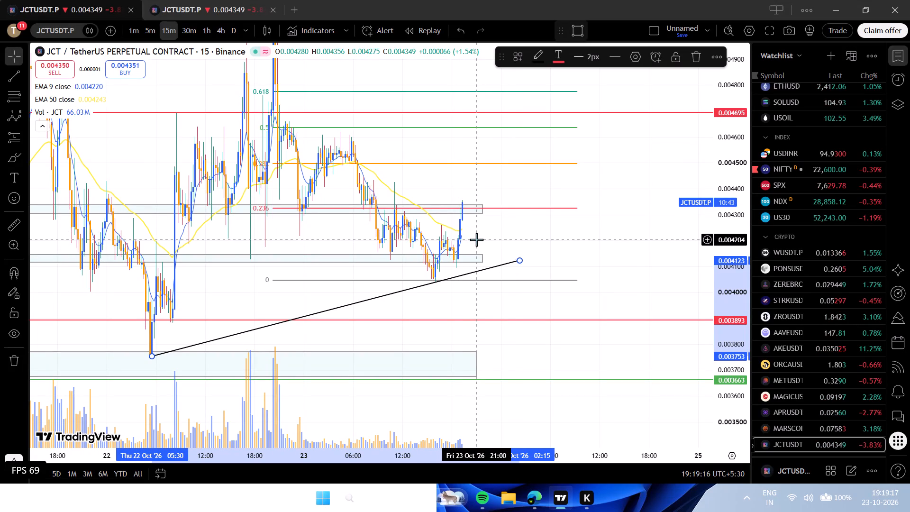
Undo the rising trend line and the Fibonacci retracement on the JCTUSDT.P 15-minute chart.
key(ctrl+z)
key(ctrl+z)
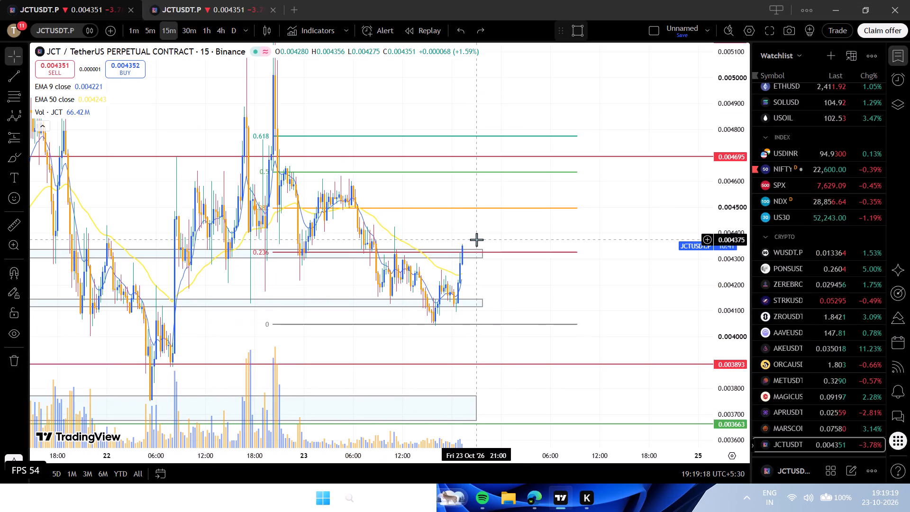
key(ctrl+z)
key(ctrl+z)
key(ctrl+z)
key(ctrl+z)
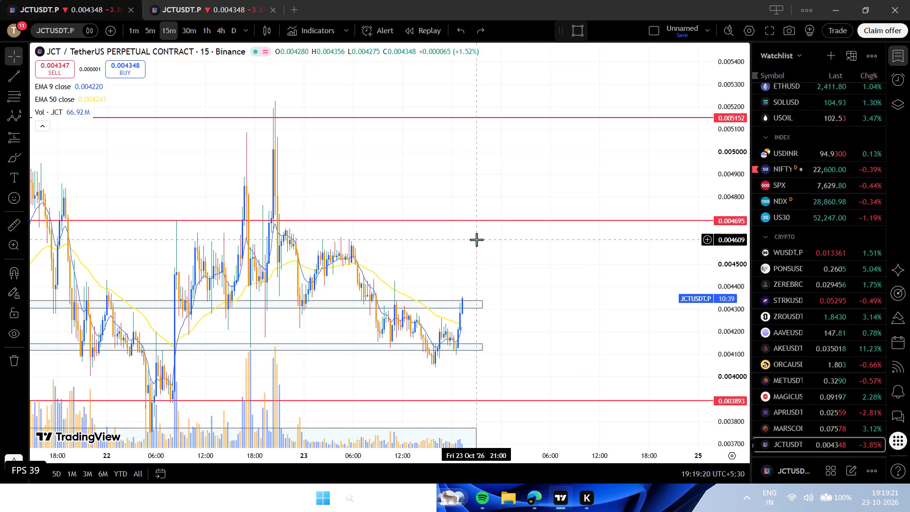
Examine JCTUSDT.P's latest price action on the 1-minute chart in the second chart tab.
click(185, 0)
drag(528, 250, 491, 257)
drag(721, 219, 717, 257)
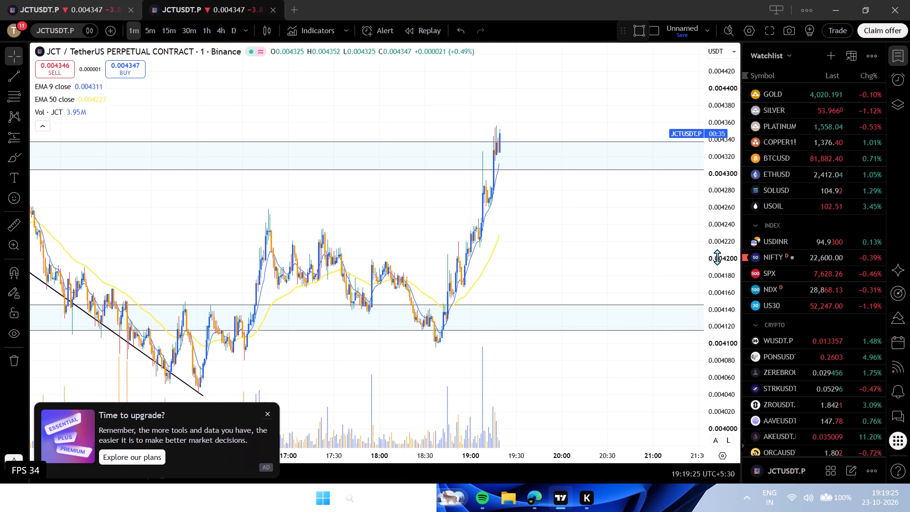
drag(629, 236, 570, 281)
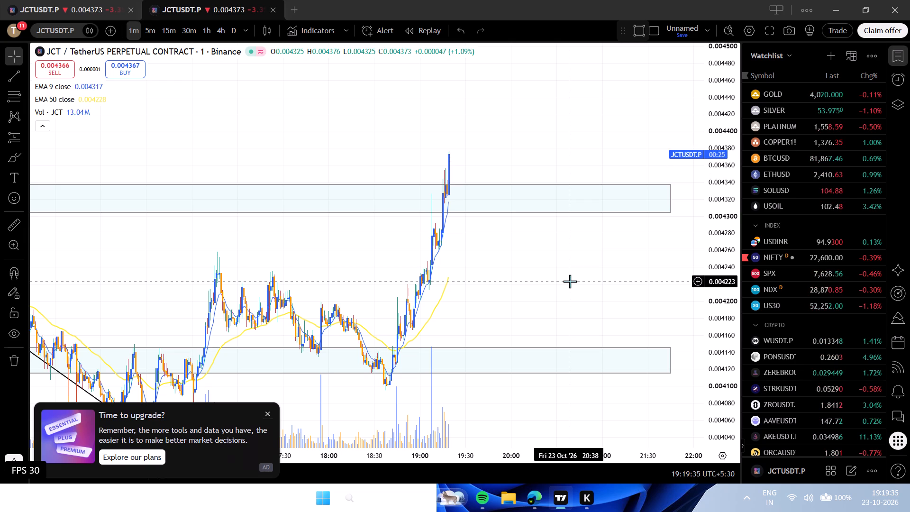
Switch from the chart to one of the open Microsoft Edge windows.
click(535, 503)
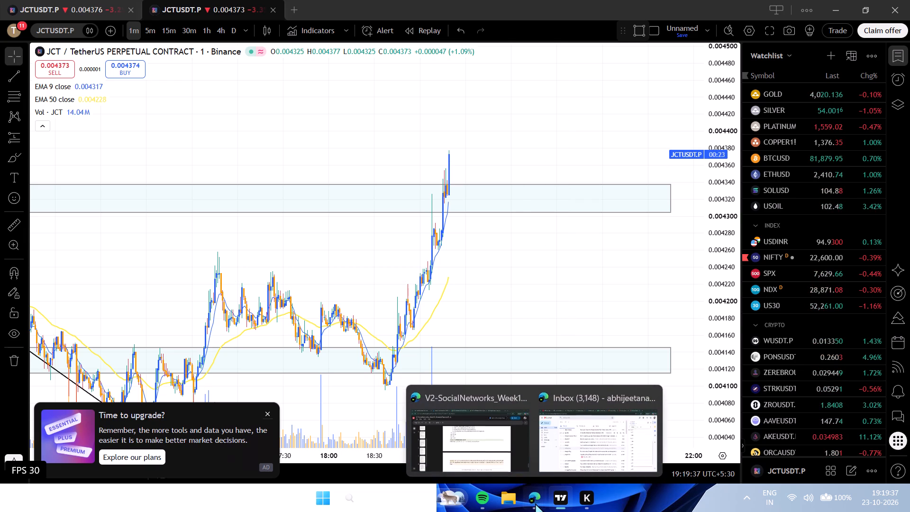
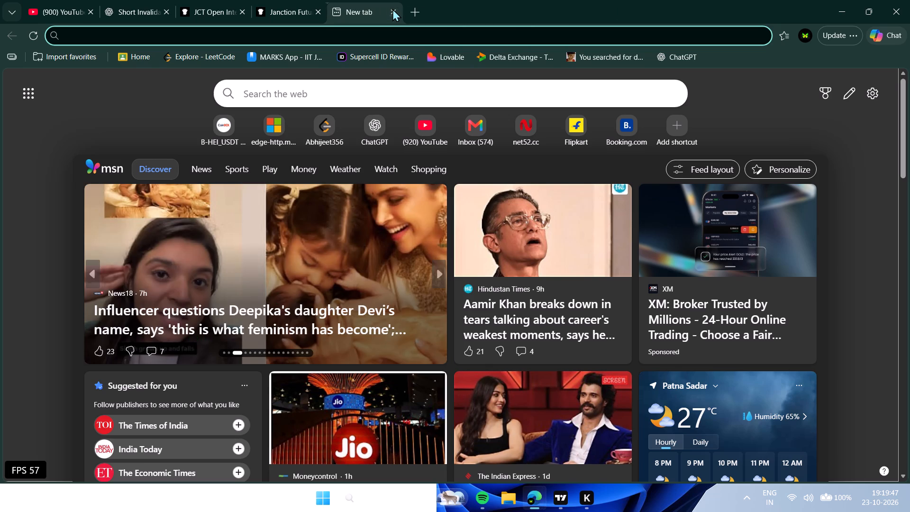
Close the blank new tab in Microsoft Edge and reload the CoinGlass JCT futures page with the OI-Weighted Funding Rate chart.
click(392, 9)
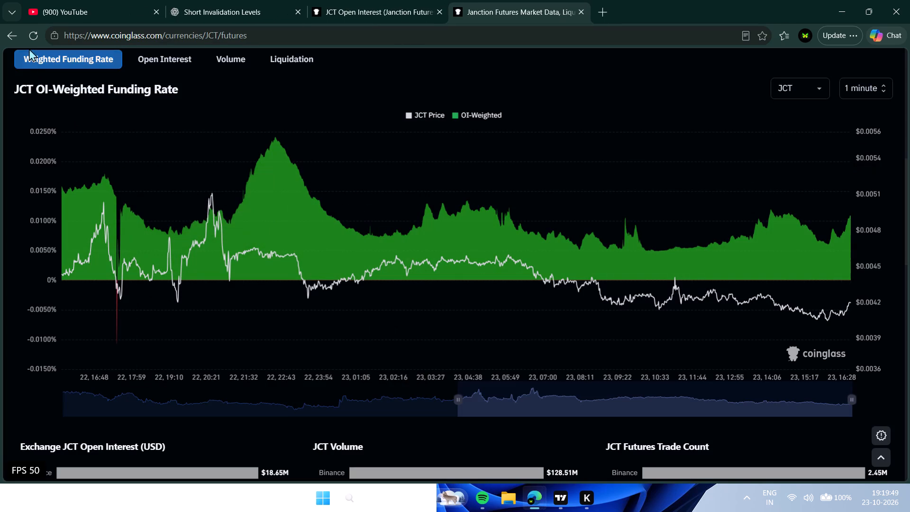
click(32, 33)
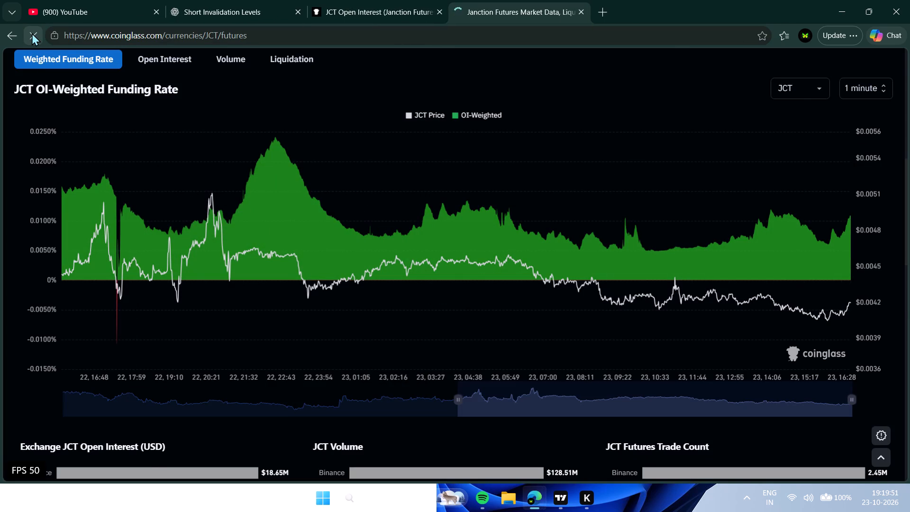
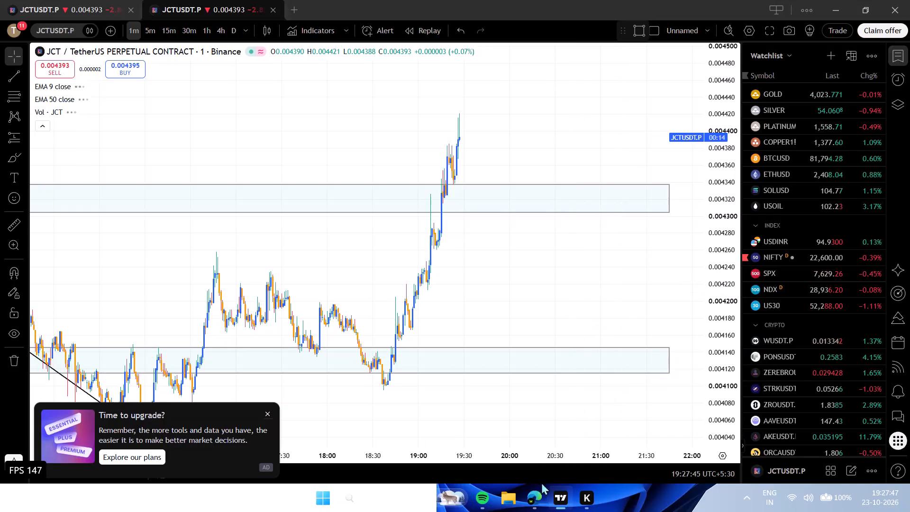
Switch to the Coinglass JCT futures page in Microsoft Edge and reload its market data.
click(531, 495)
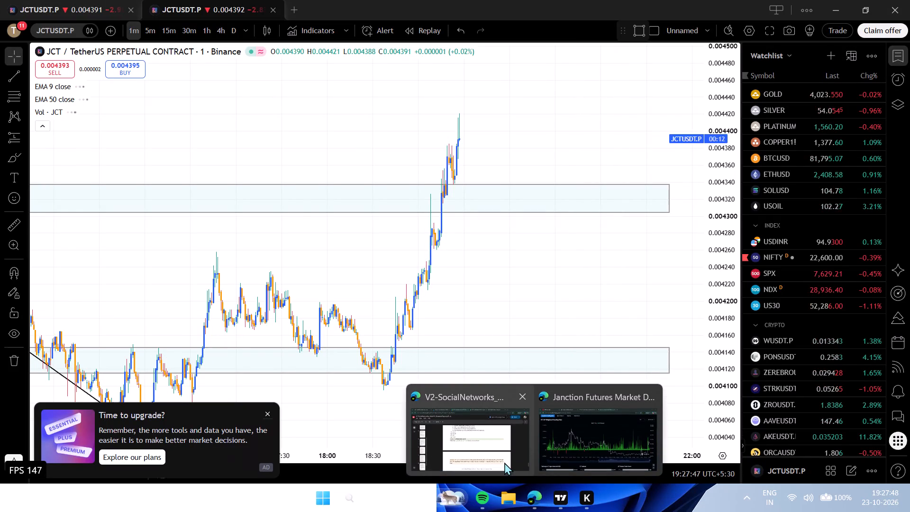
click(536, 452)
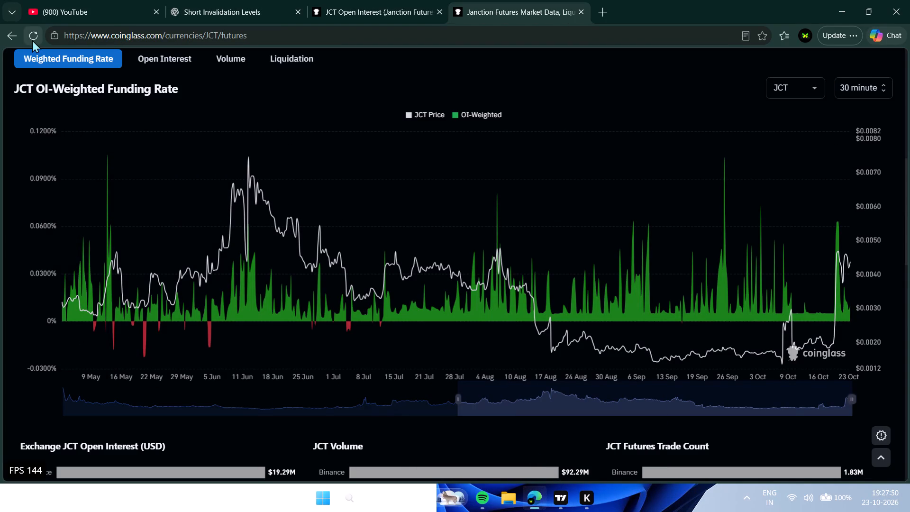
click(32, 40)
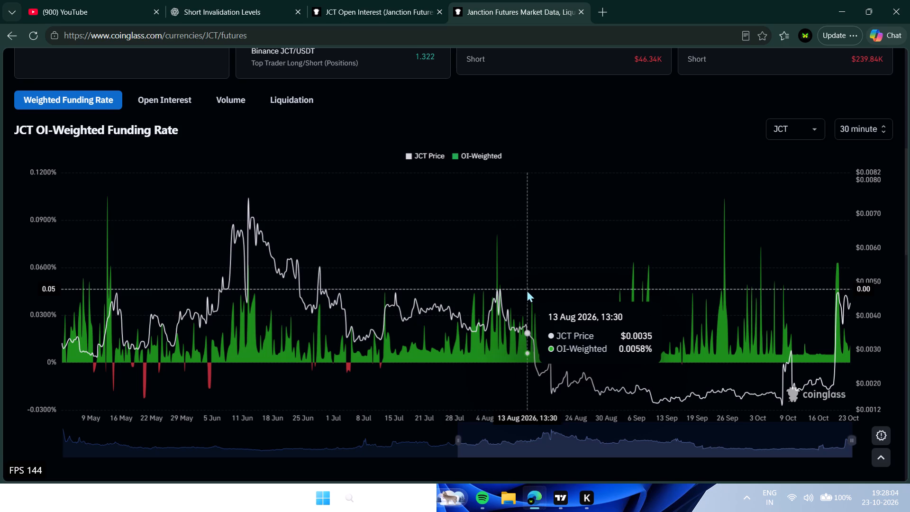
Set the JCT OI-Weighted Funding Rate chart to a 1 minute interval and examine the 23 October funding against price.
click(854, 125)
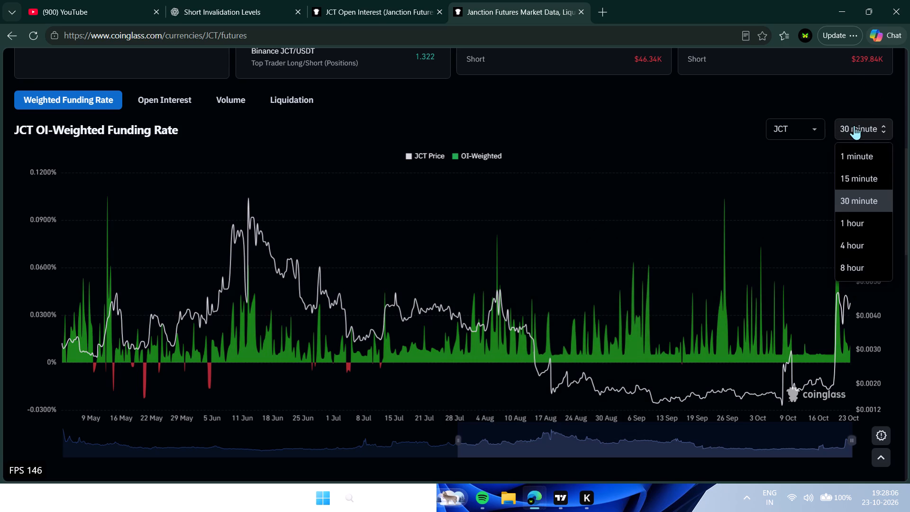
click(845, 161)
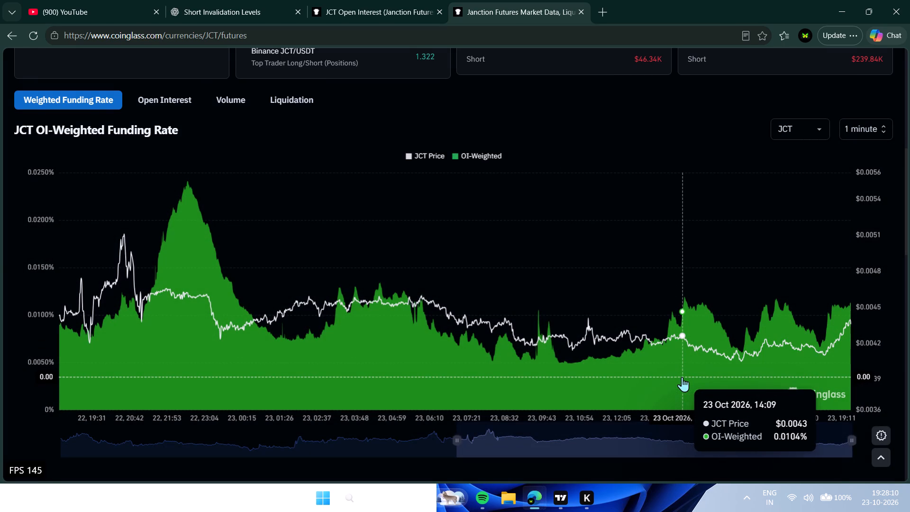
click(682, 377)
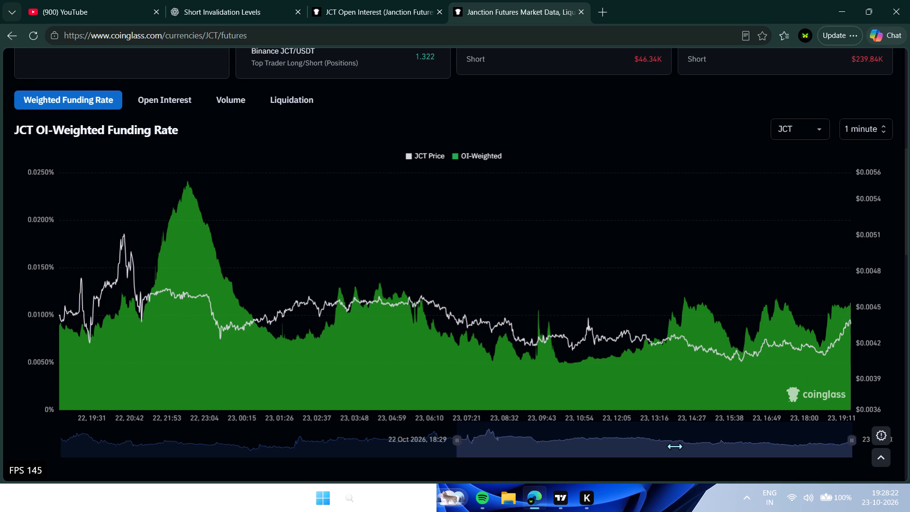
Set the JCT OI-Weighted Funding Rate chart to a 15 minute interval.
click(870, 134)
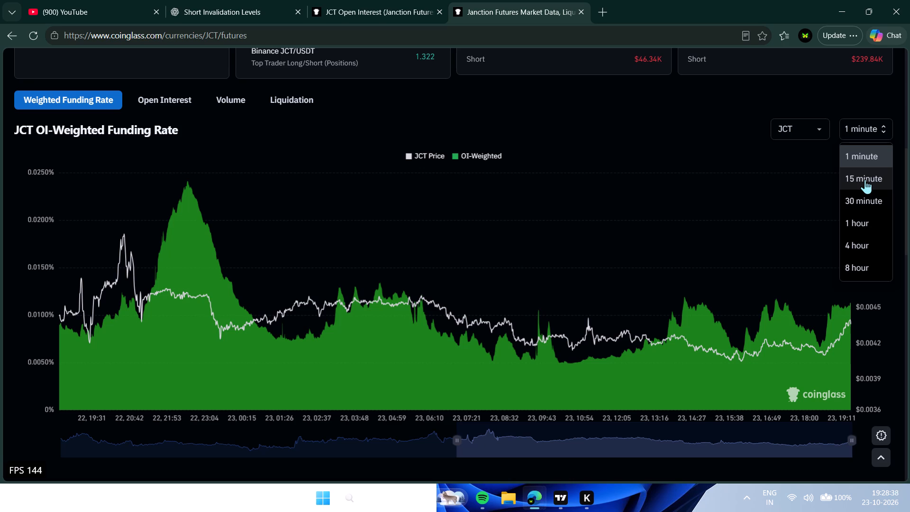
click(865, 179)
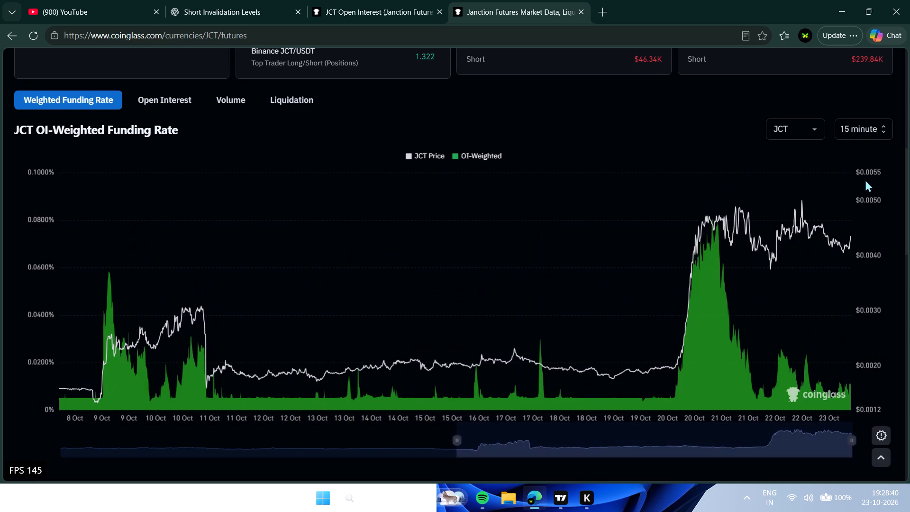
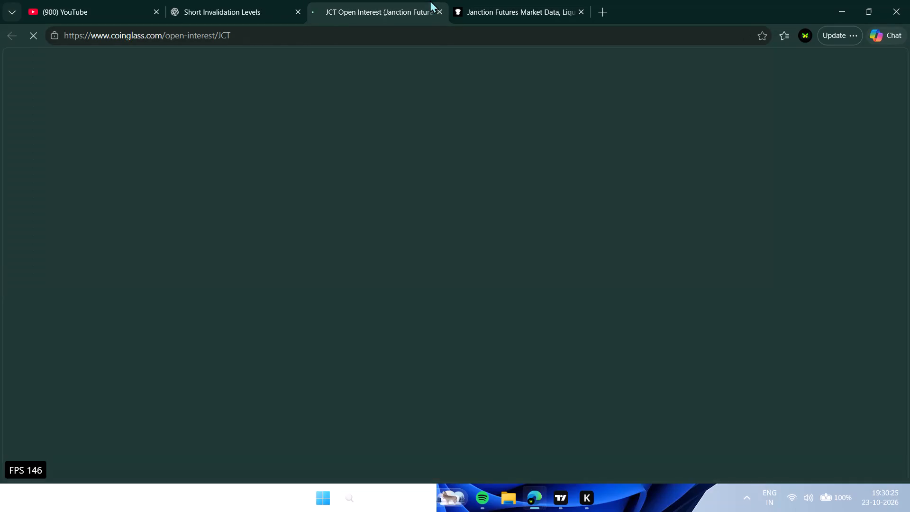
Reload the Coinglass JCT Open Interest page and set the Binance JCT Open Interest (USD) chart to a 5 minute interval.
click(35, 34)
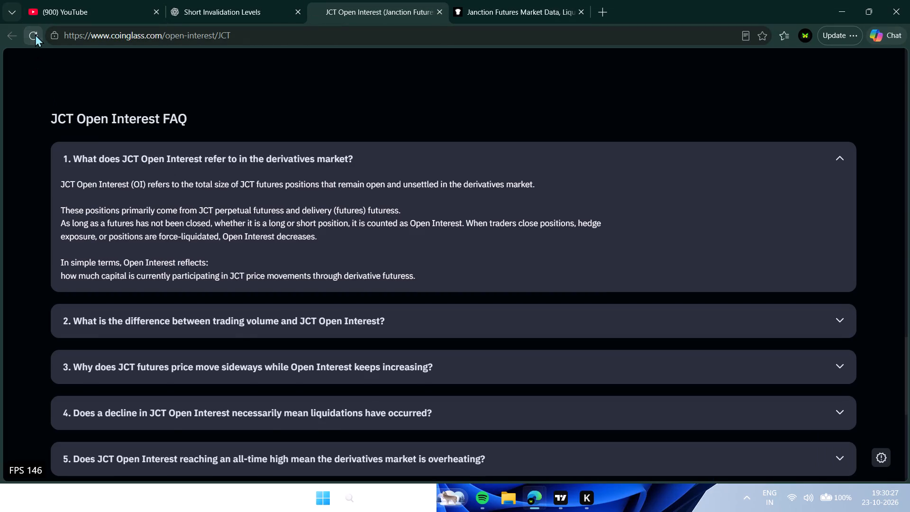
click(561, 502)
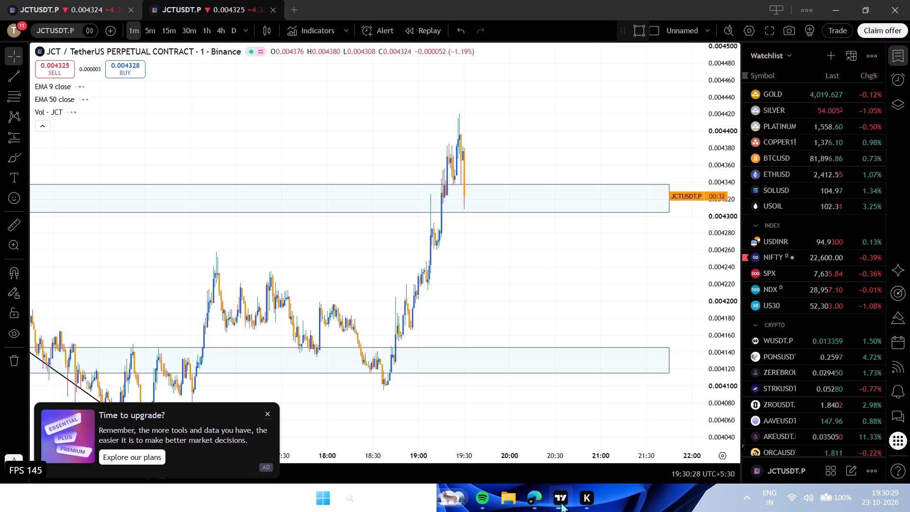
click(561, 502)
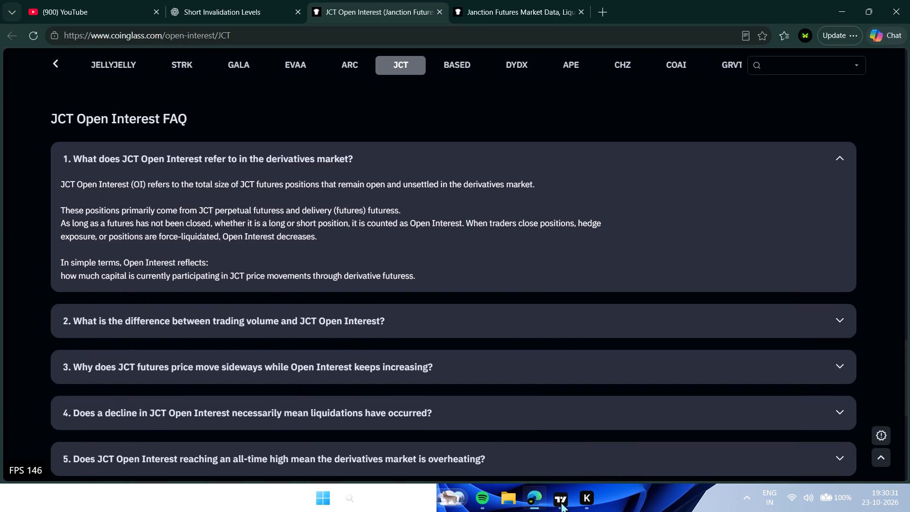
scroll(558, 345, down, 4)
scroll(558, 345, up, 6)
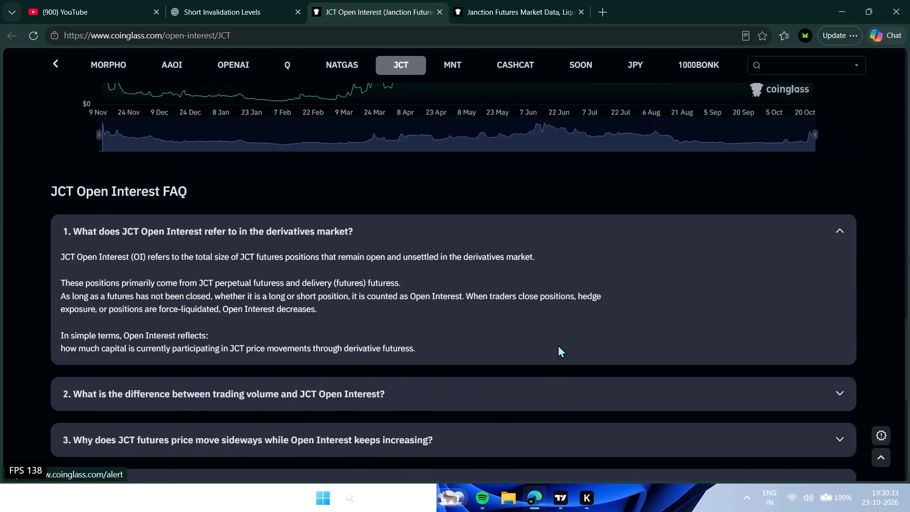
scroll(558, 345, up, 2)
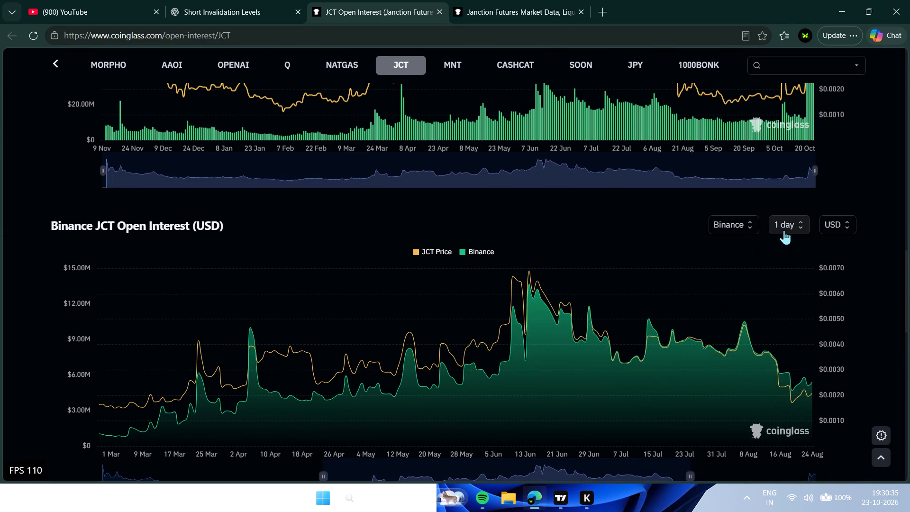
click(784, 230)
click(778, 273)
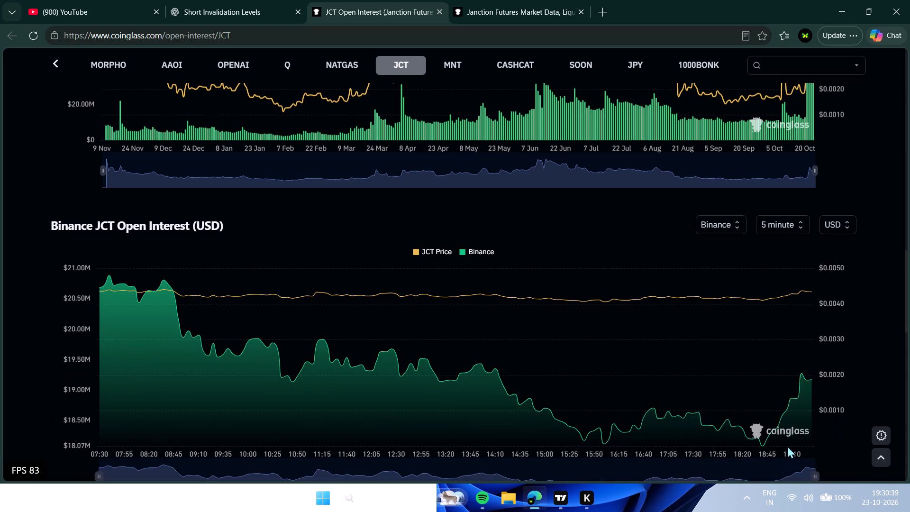
Examine the 23 October Binance open interest against JCT price on the 5 minute chart, including the 19:20 reading.
drag(787, 446, 751, 455)
drag(751, 455, 717, 458)
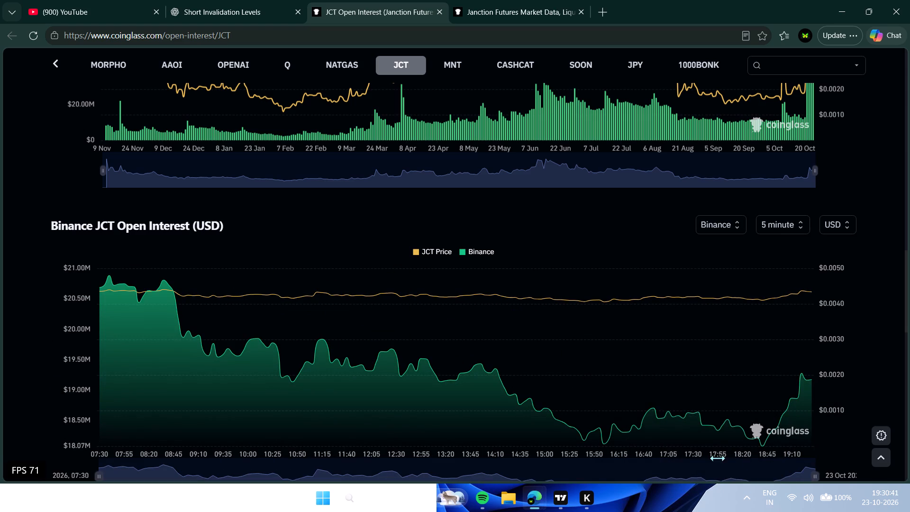
drag(717, 458, 761, 391)
drag(761, 391, 797, 389)
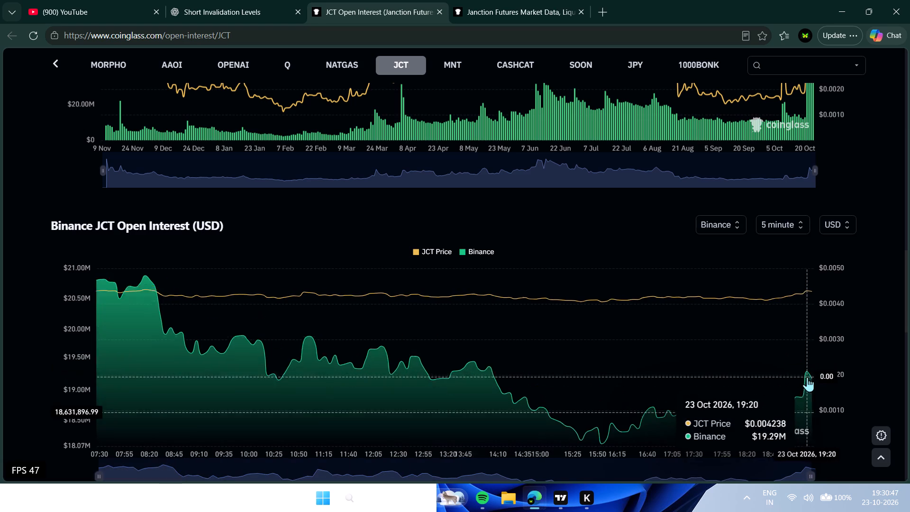
drag(793, 375, 712, 379)
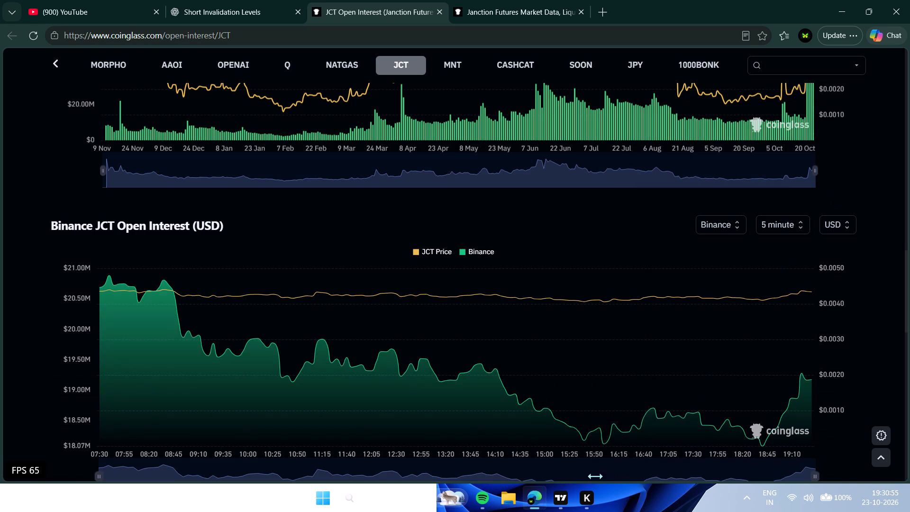
Switch to TradingView and examine JCTUSDT.P's latest 1-minute price action around the two marked zones.
click(552, 505)
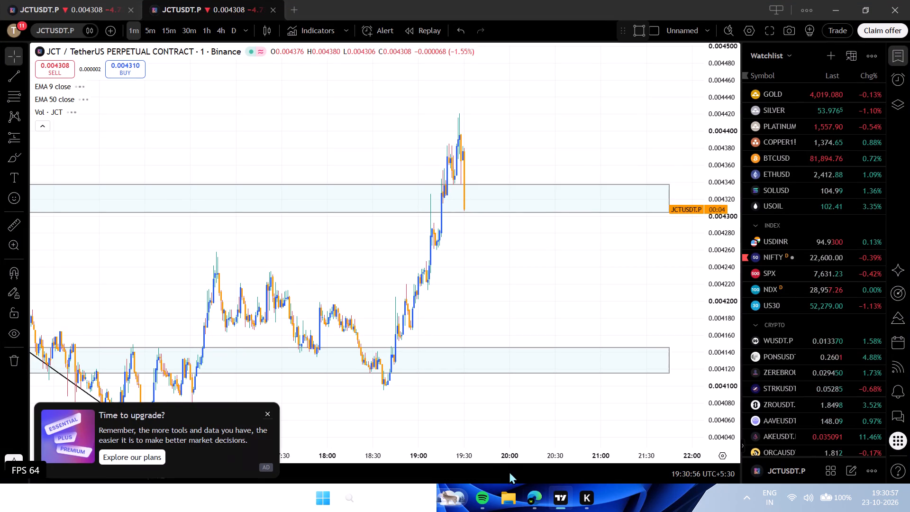
drag(504, 461, 577, 466)
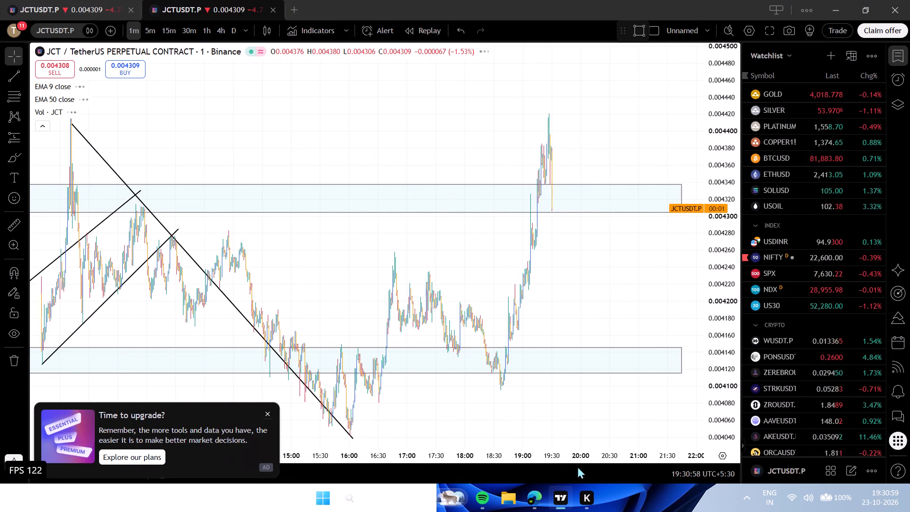
drag(577, 466, 489, 466)
drag(524, 334, 533, 293)
drag(533, 293, 582, 274)
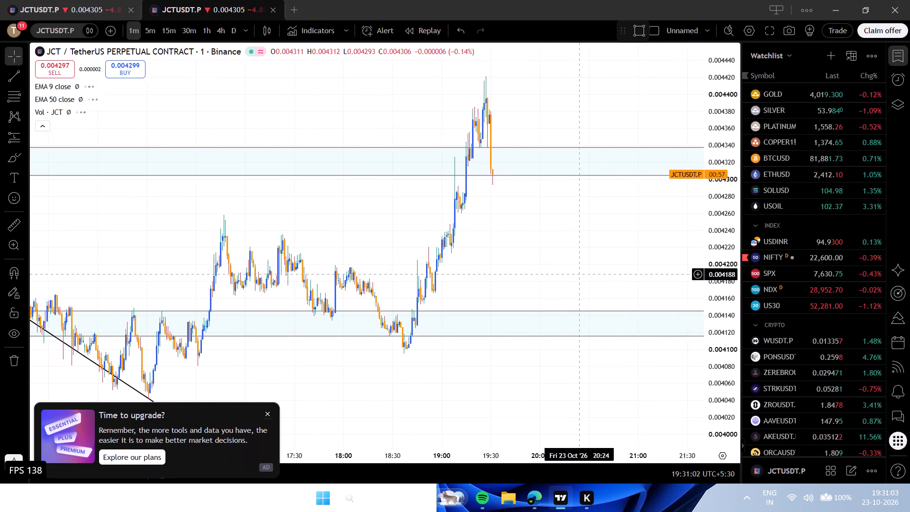
drag(582, 274, 583, 274)
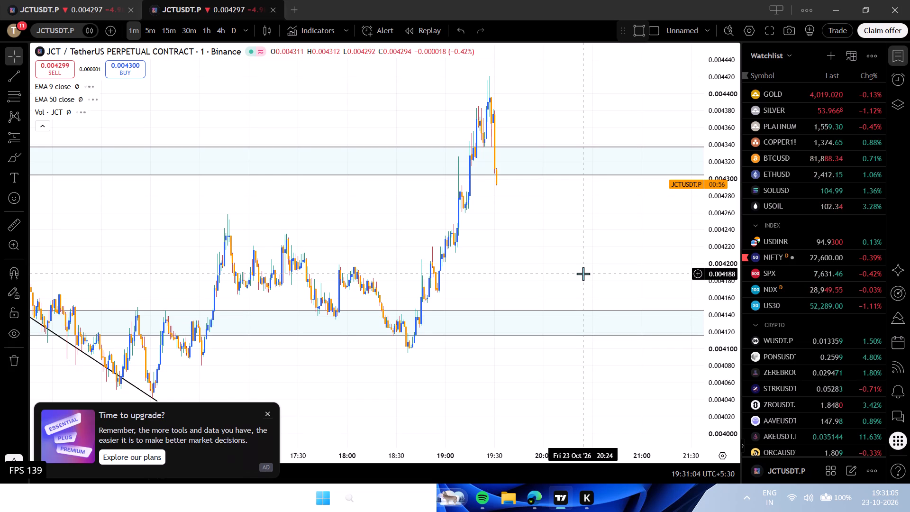
drag(583, 274, 584, 237)
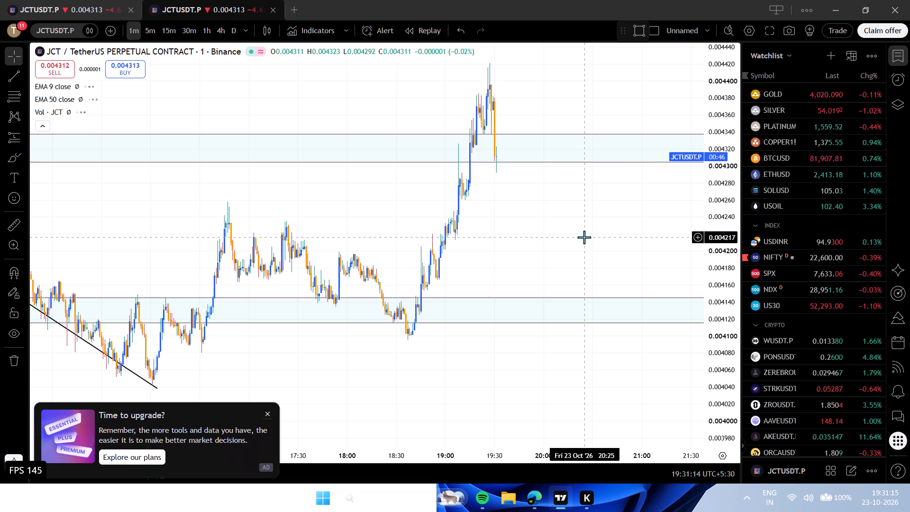
drag(584, 237, 595, 237)
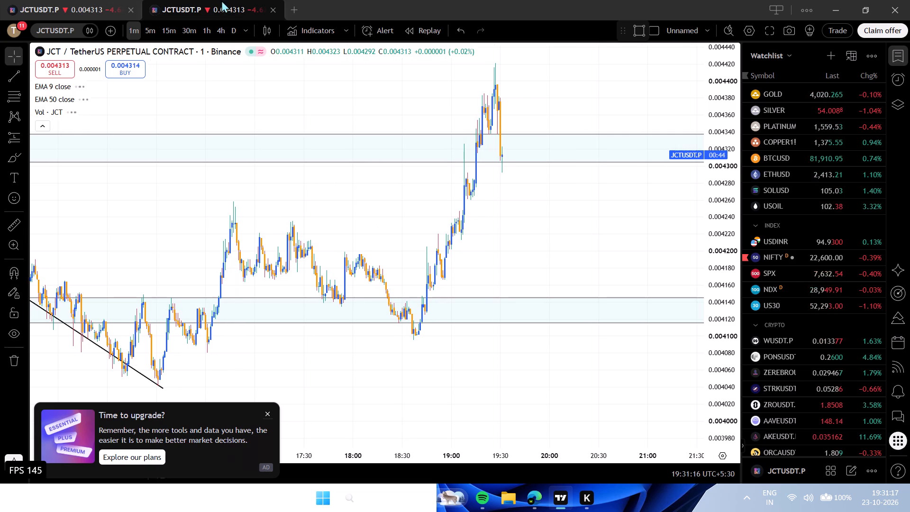
Switch to the 15-minute JCTUSDT.P chart and examine price against the marked zones, horizontal levels and EMAs.
click(89, 0)
drag(580, 357, 580, 321)
drag(728, 350, 728, 313)
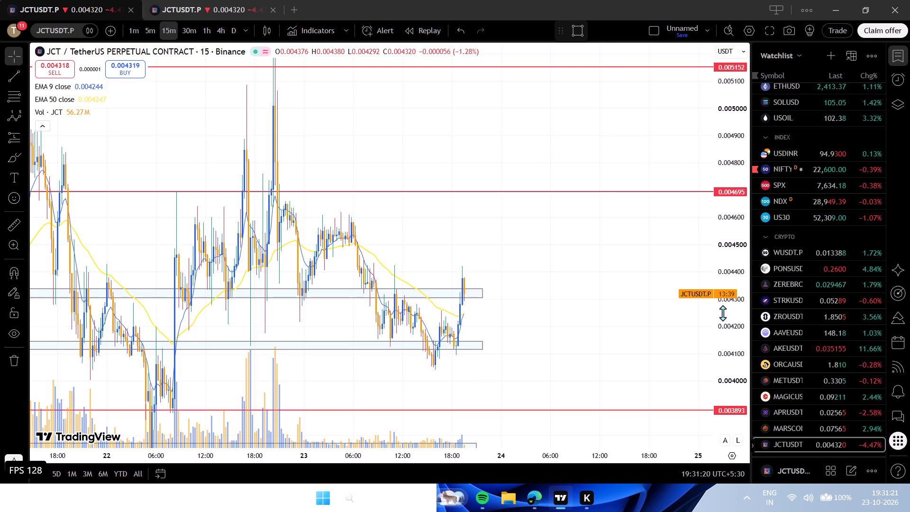
drag(597, 359, 638, 283)
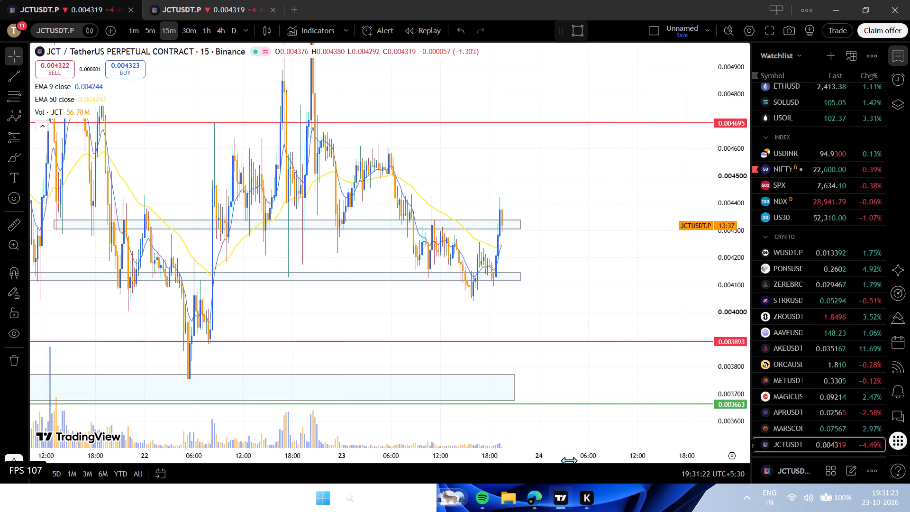
drag(571, 460, 514, 446)
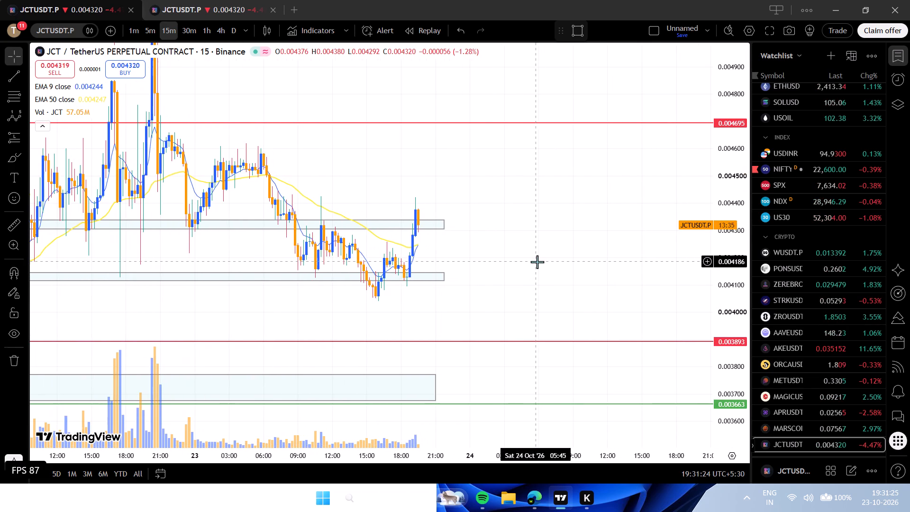
drag(537, 262, 615, 268)
drag(730, 348, 730, 343)
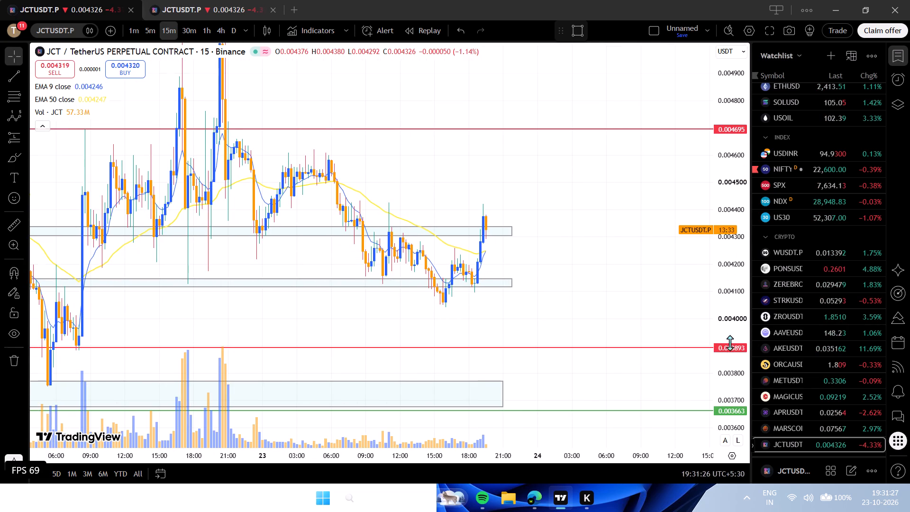
drag(730, 343, 728, 232)
click(636, 301)
drag(621, 290, 609, 280)
Return to the 1-minute JCTUSDT.P chart and examine the latest candles at the upper marked zone.
click(247, 0)
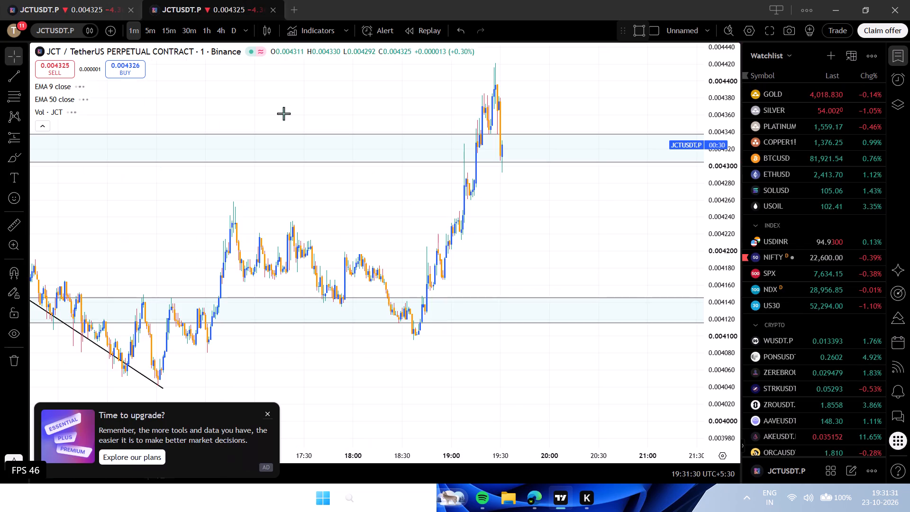
drag(520, 272, 508, 285)
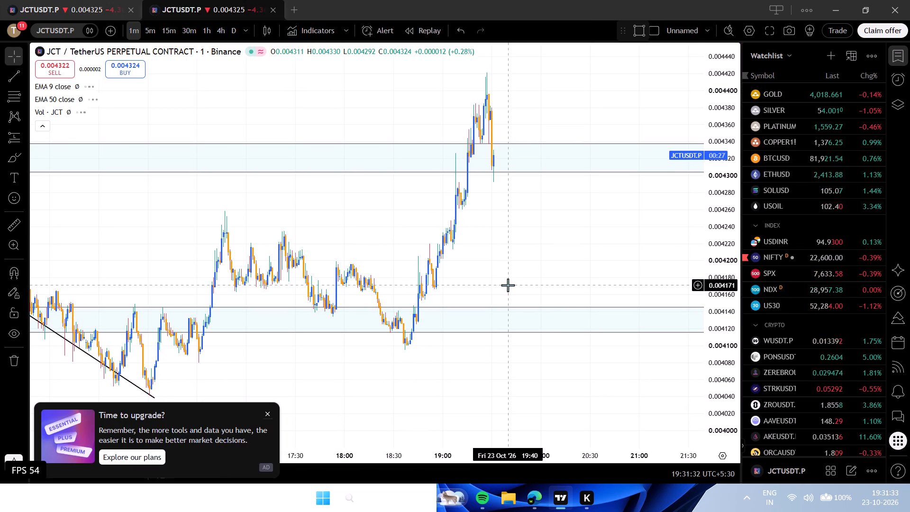
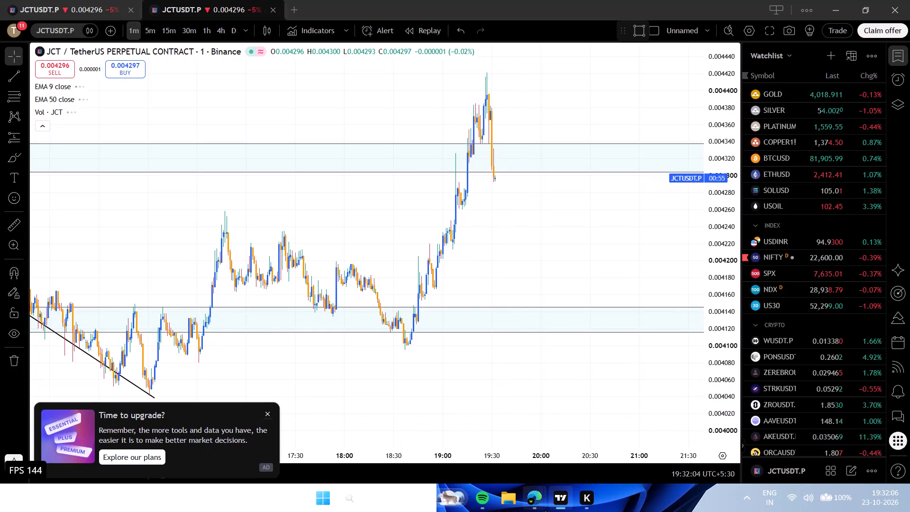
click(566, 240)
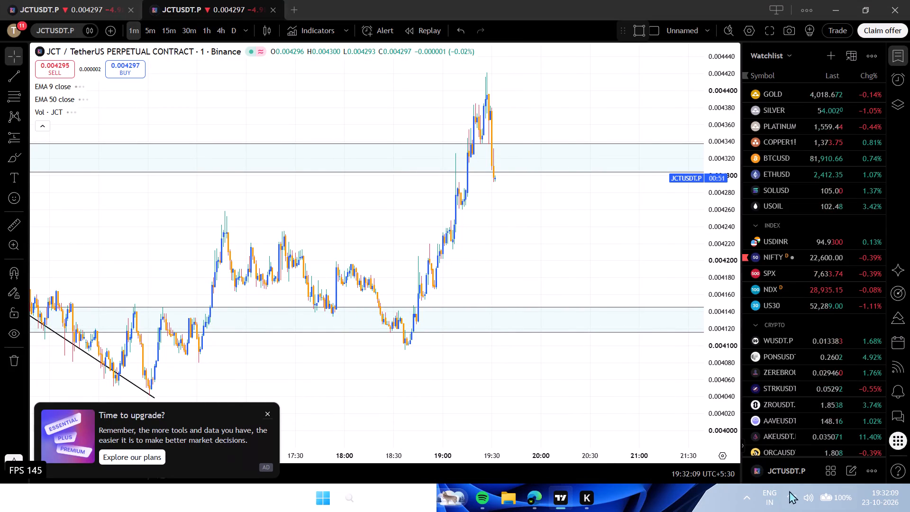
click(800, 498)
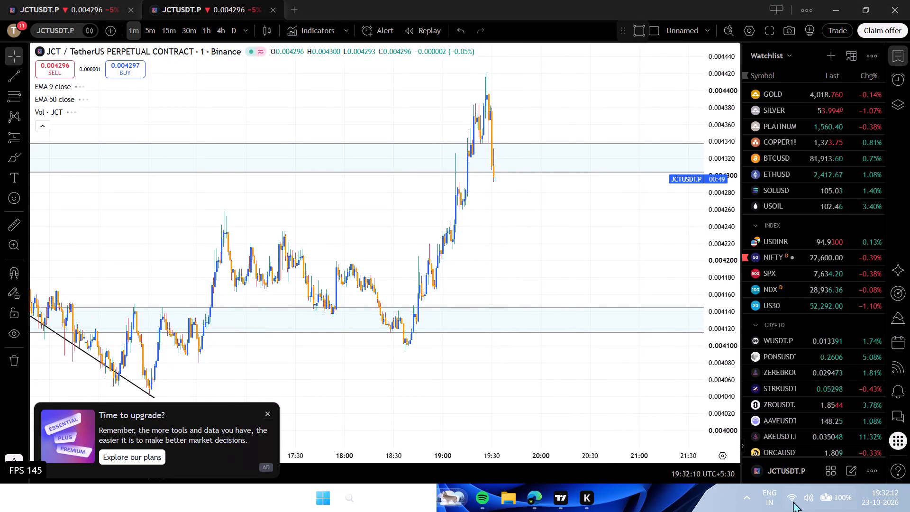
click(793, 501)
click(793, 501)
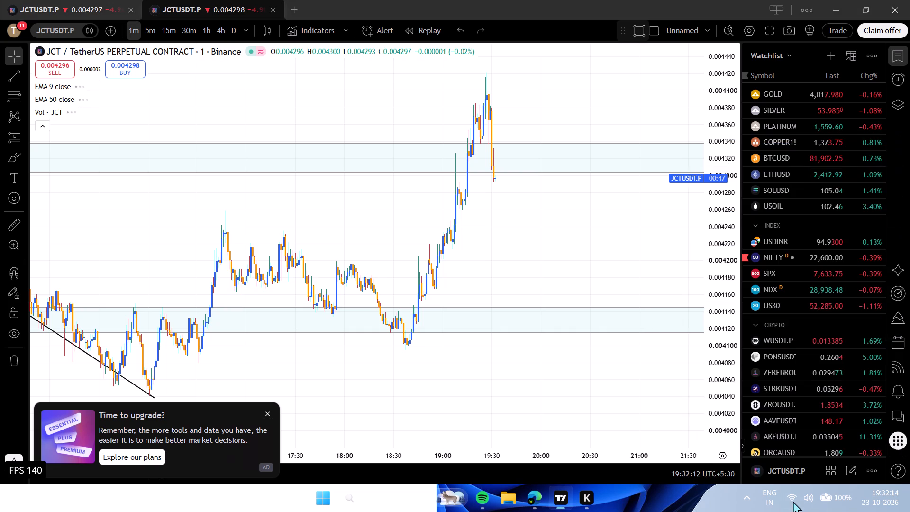
Close TradingView and relaunch it to reload the 1-minute JCTUSDT.P chart.
click(909, 0)
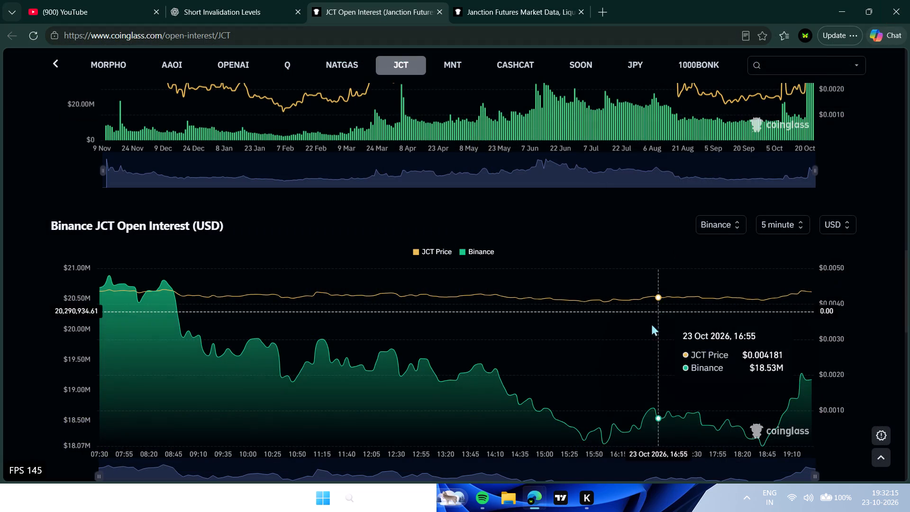
click(555, 496)
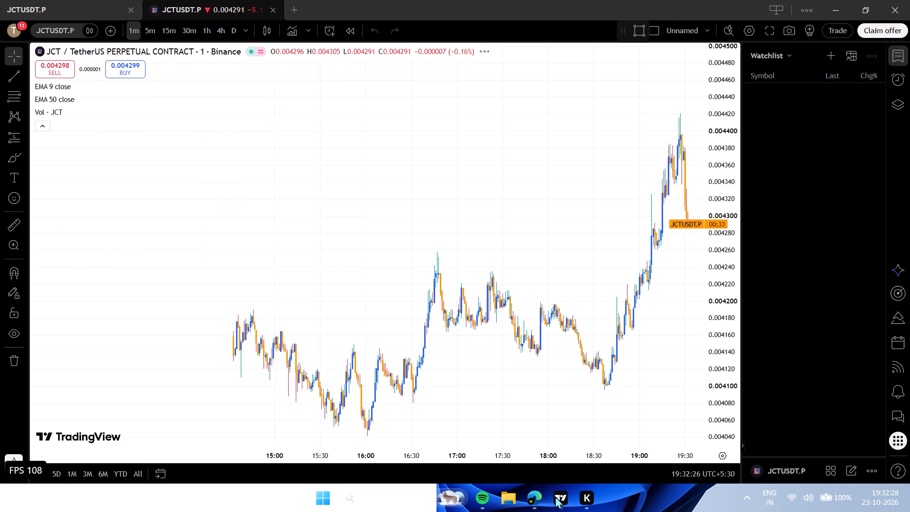
Draw a Fibonacci retracement on the 1-minute JCTUSDT.P chart from about 0.004097 at 18:33 up to about 0.004420, extended to 20:30.
drag(588, 292, 477, 293)
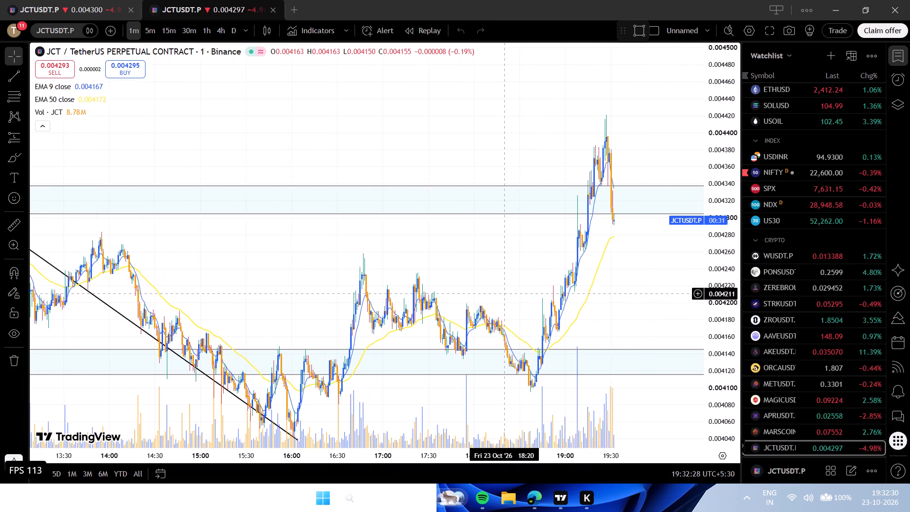
drag(477, 293, 451, 294)
drag(556, 459, 531, 461)
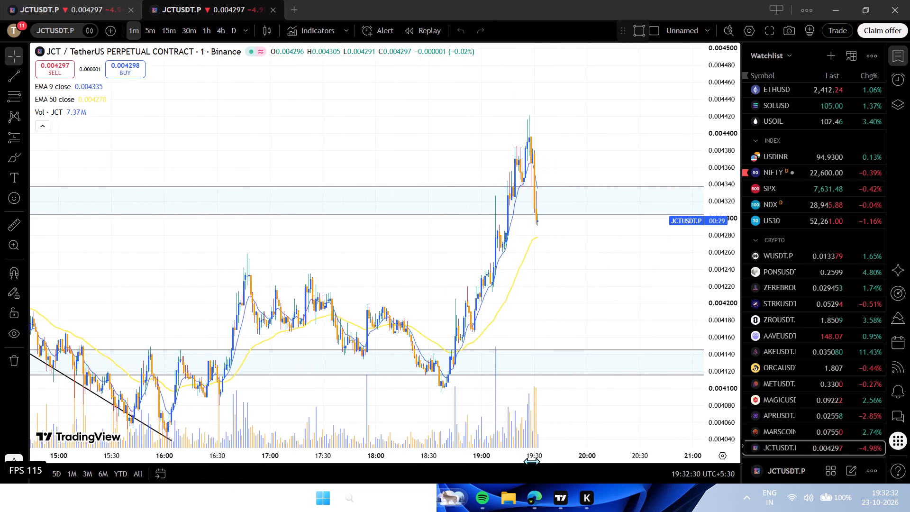
drag(531, 461, 448, 456)
drag(508, 311, 569, 306)
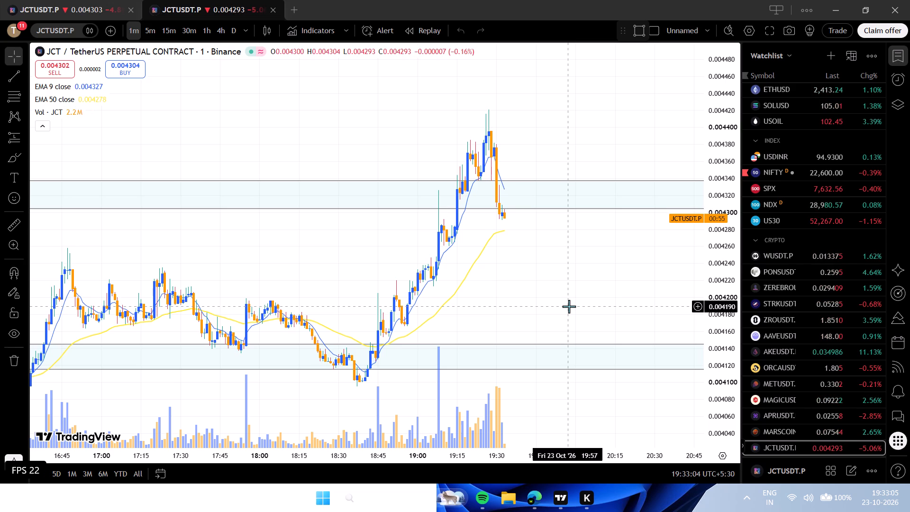
click(12, 97)
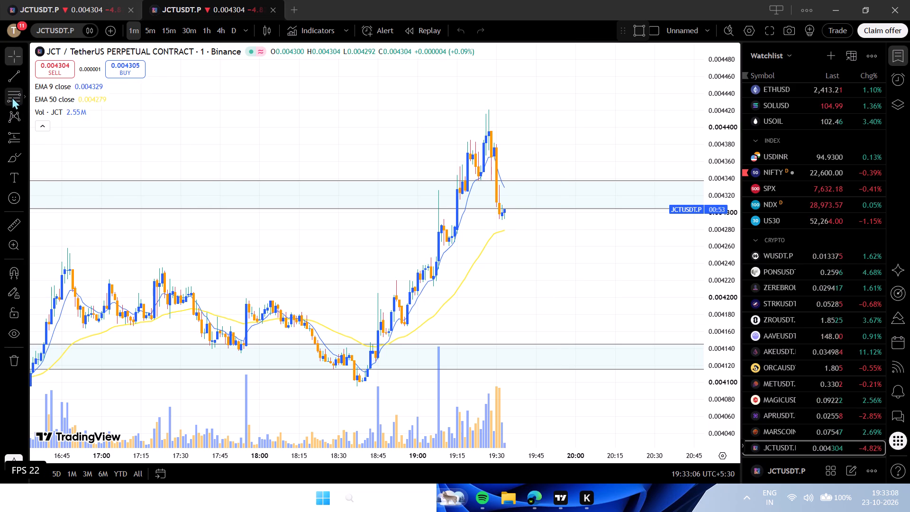
click(347, 385)
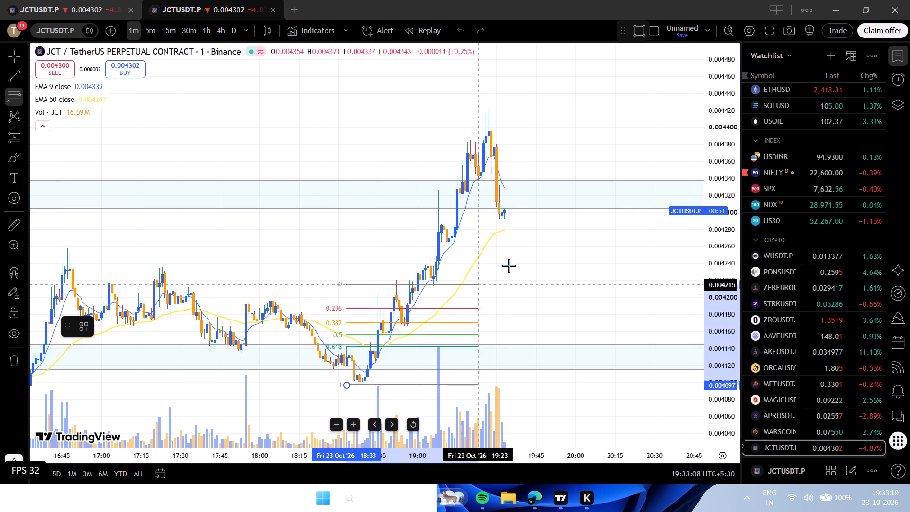
click(654, 110)
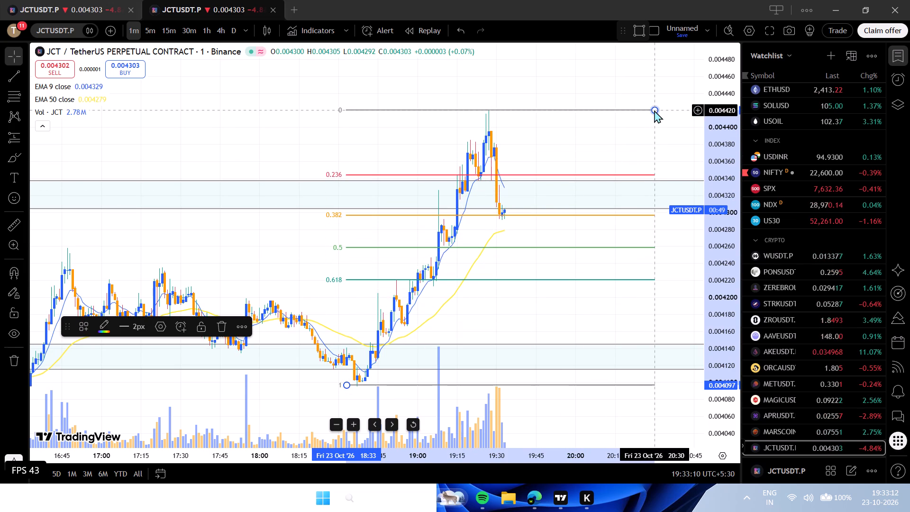
drag(297, 135, 266, 130)
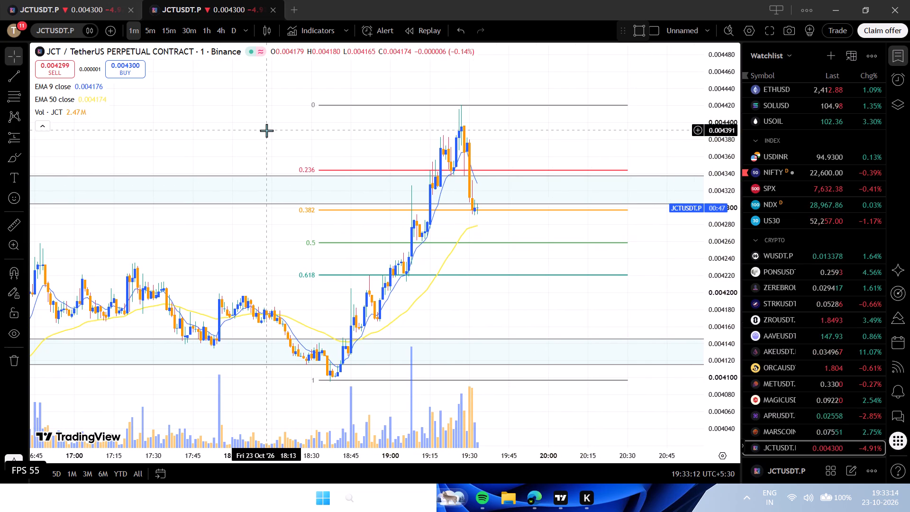
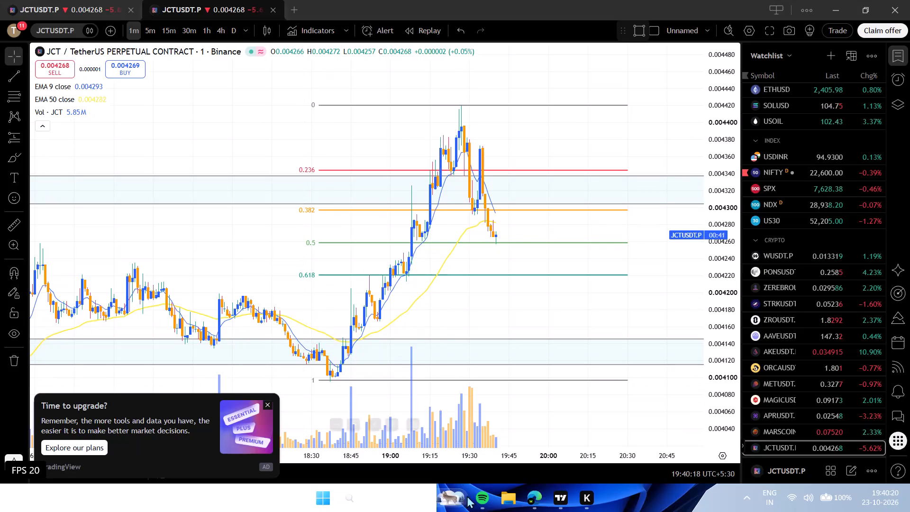
Switch to the Coinglass JCT Open Interest page in Edge and reload it to refresh the data.
click(526, 506)
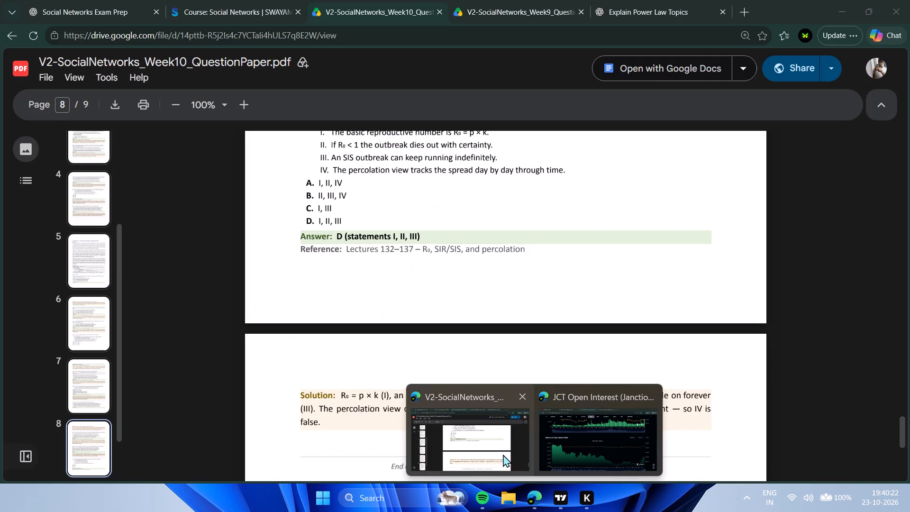
click(584, 442)
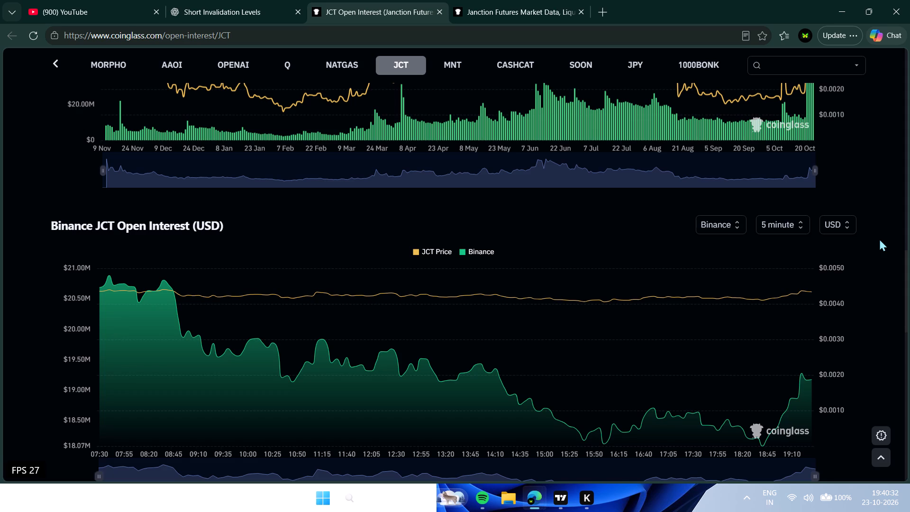
scroll(879, 238, up, 4)
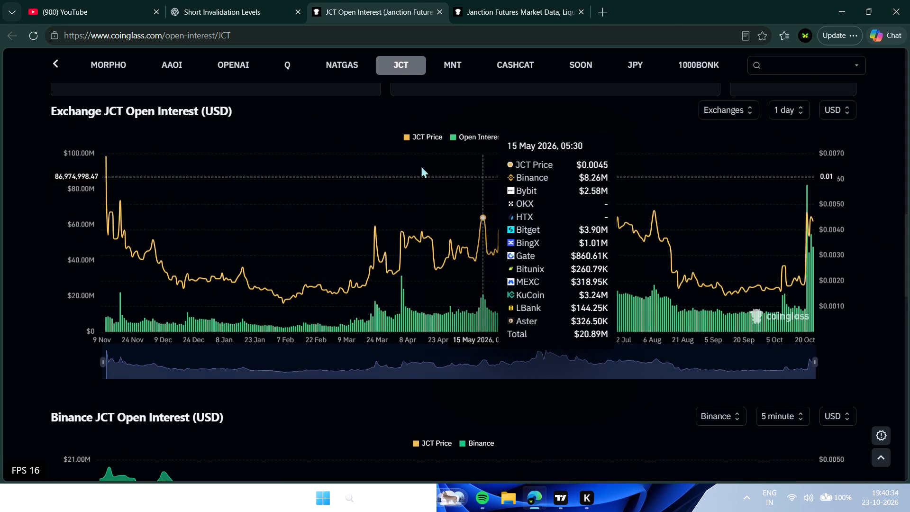
click(38, 37)
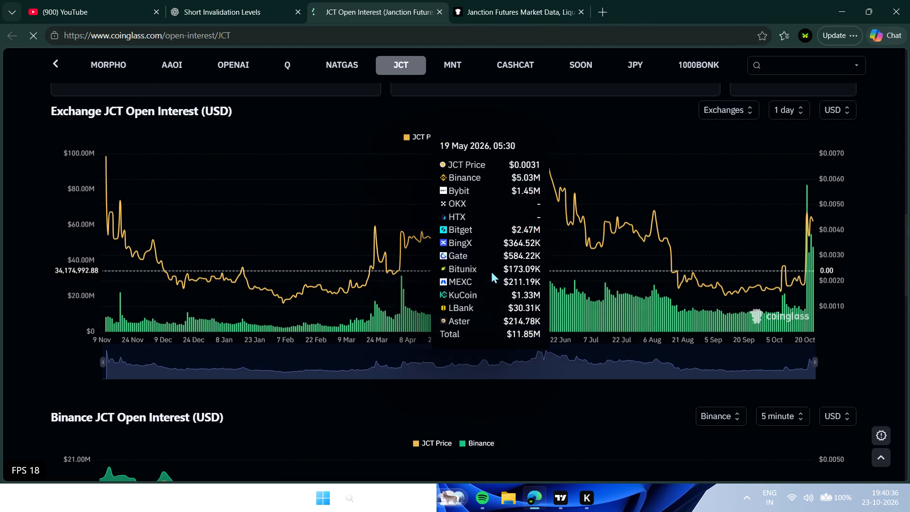
Show the Exchange JCT Open Interest chart at the 1 minute interval and inspect its latest bars.
drag(784, 110, 788, 145)
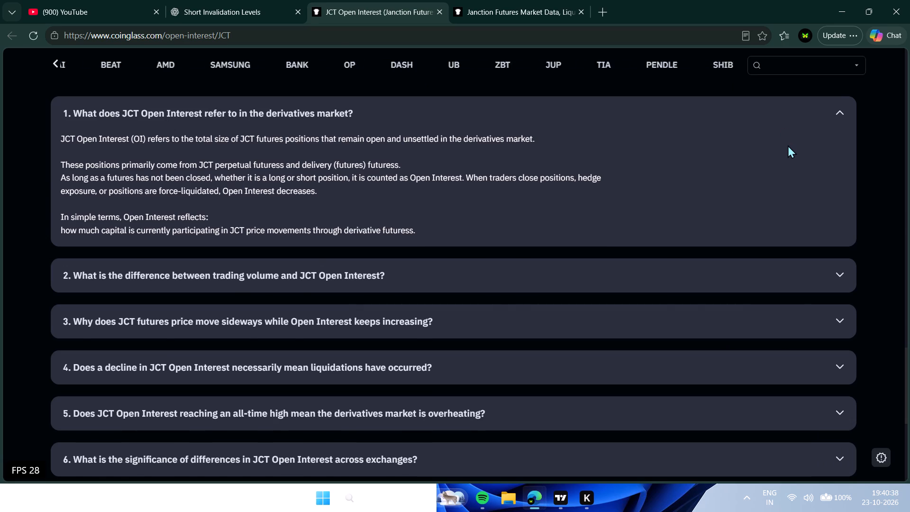
scroll(788, 145, up, 5)
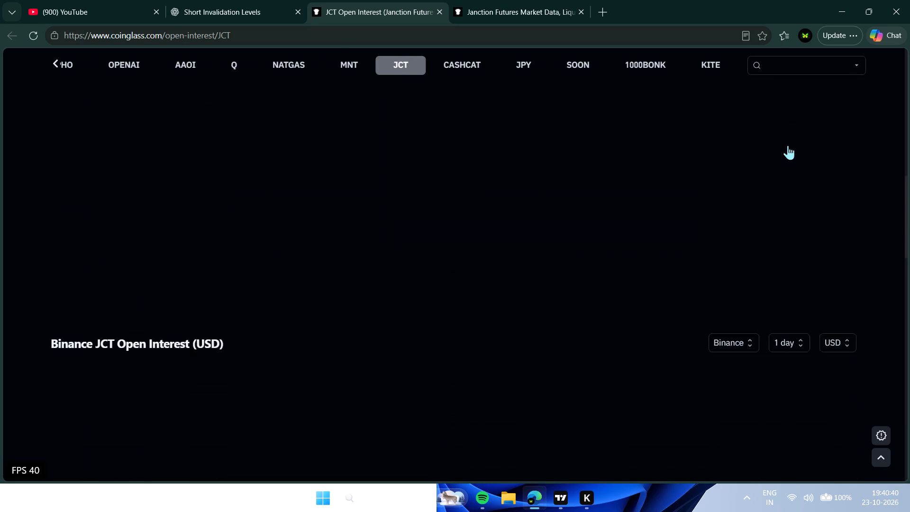
scroll(788, 145, up, 1)
click(799, 216)
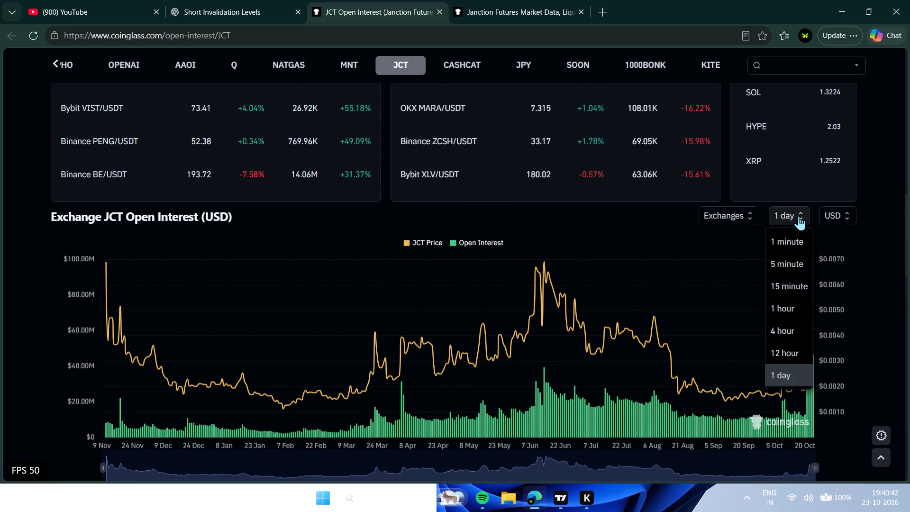
click(786, 246)
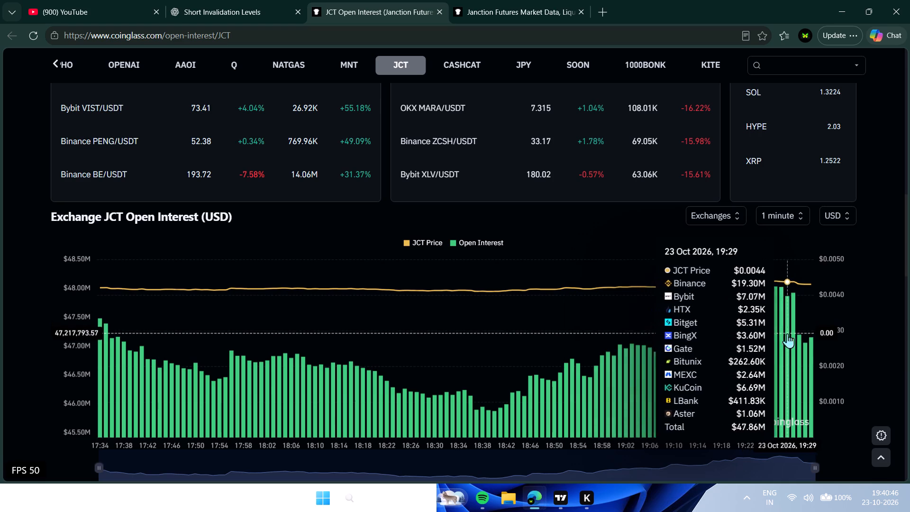
drag(567, 442, 636, 437)
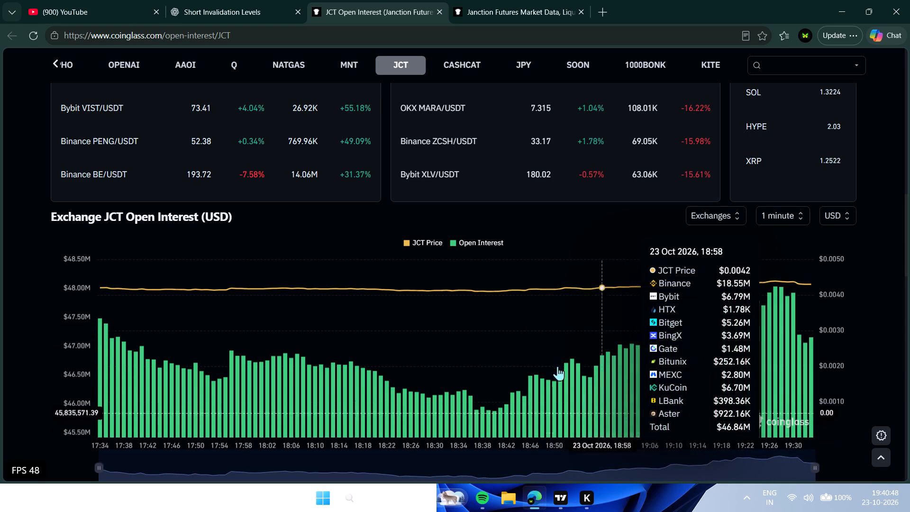
Switch the Exchange JCT Open Interest chart to 5 minute and check it along with the Binance JCT Open Interest chart.
click(801, 210)
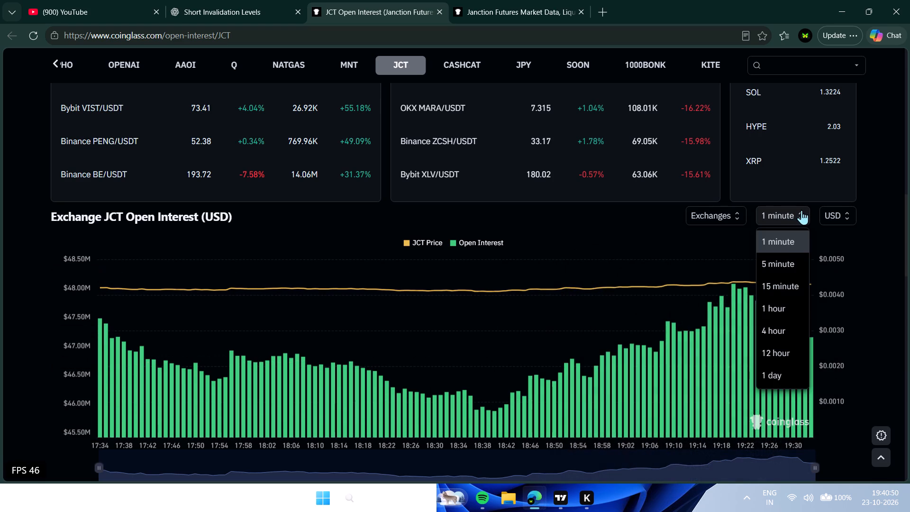
click(777, 259)
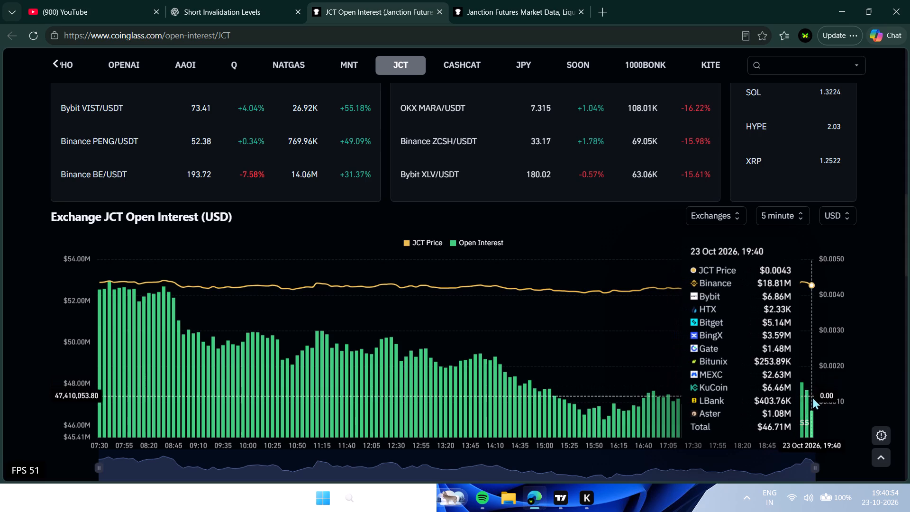
scroll(889, 430, down, 4)
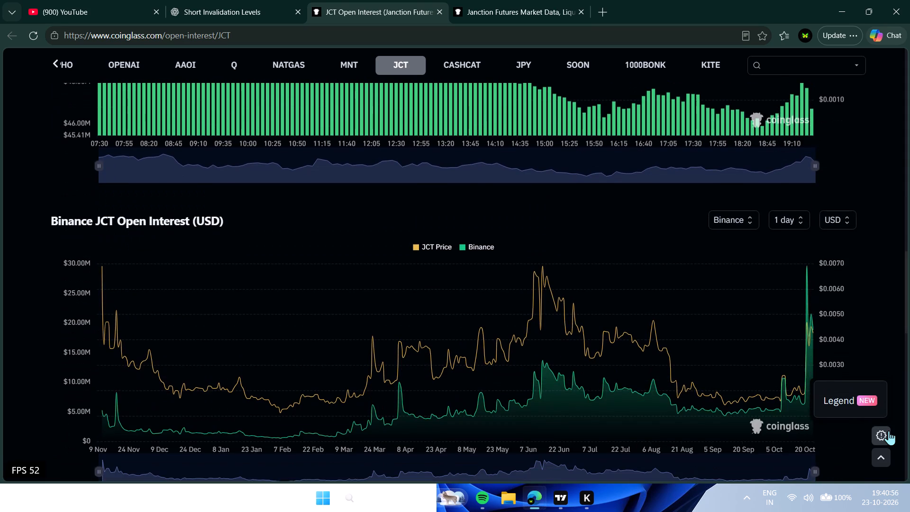
scroll(878, 333, down, 2)
scroll(878, 333, up, 2)
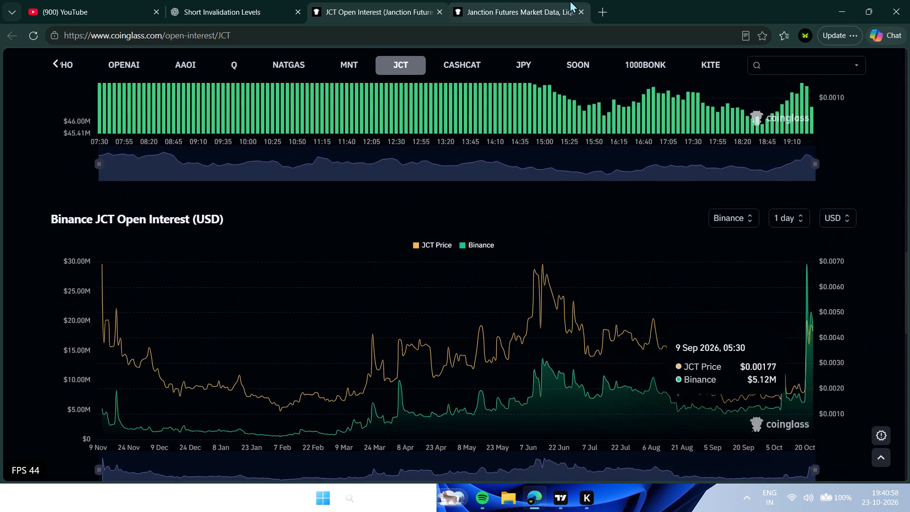
Show the JCT Perpetual Liquidations chart on the Janction futures data page at the 5 minute interval.
click(570, 0)
click(291, 92)
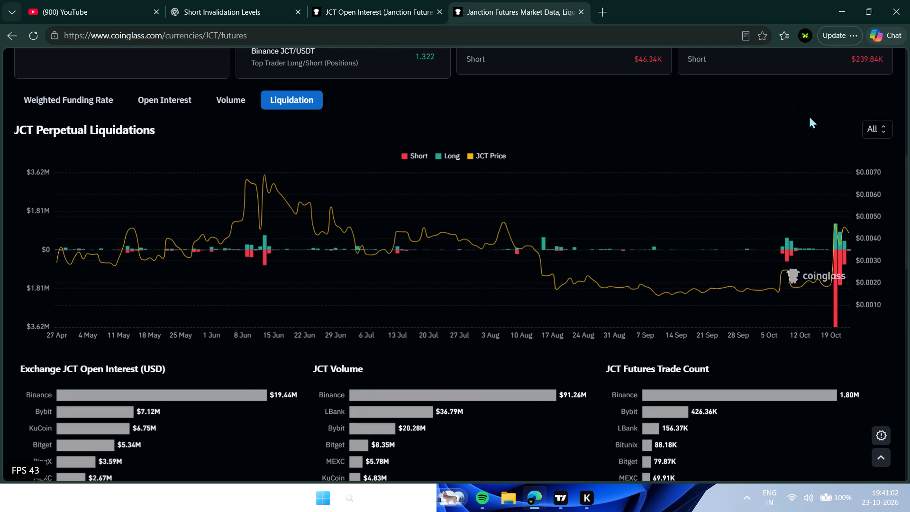
click(872, 133)
click(871, 206)
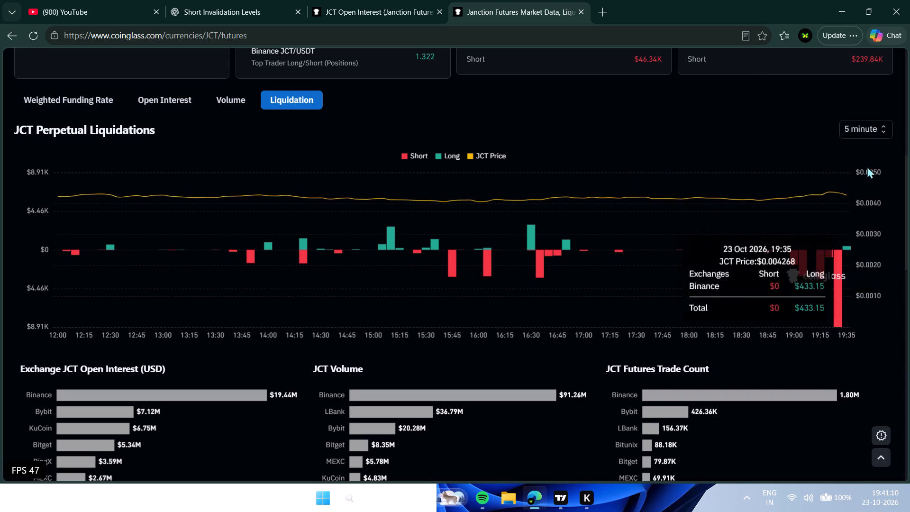
Compare the recent JCT perpetual liquidations at the 1 minute, 15 minute and 30 minute intervals, ending on 30 minute.
click(869, 137)
click(859, 183)
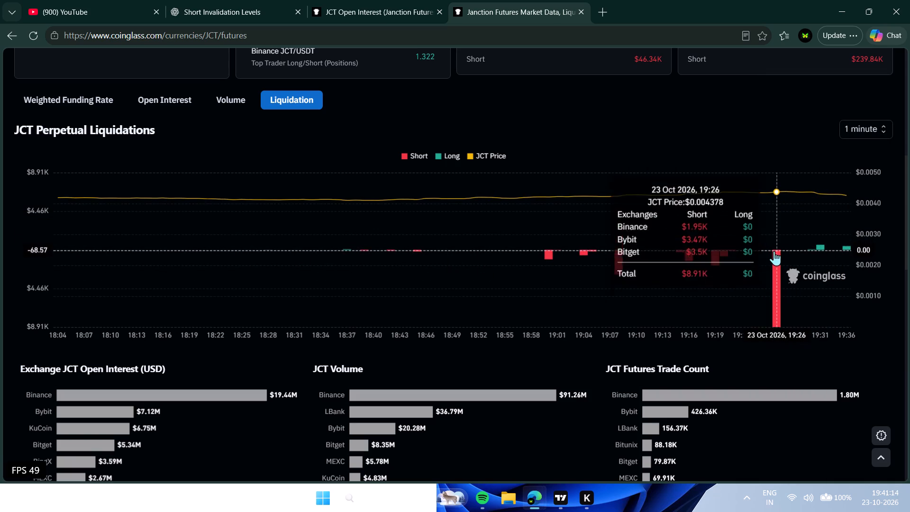
click(878, 131)
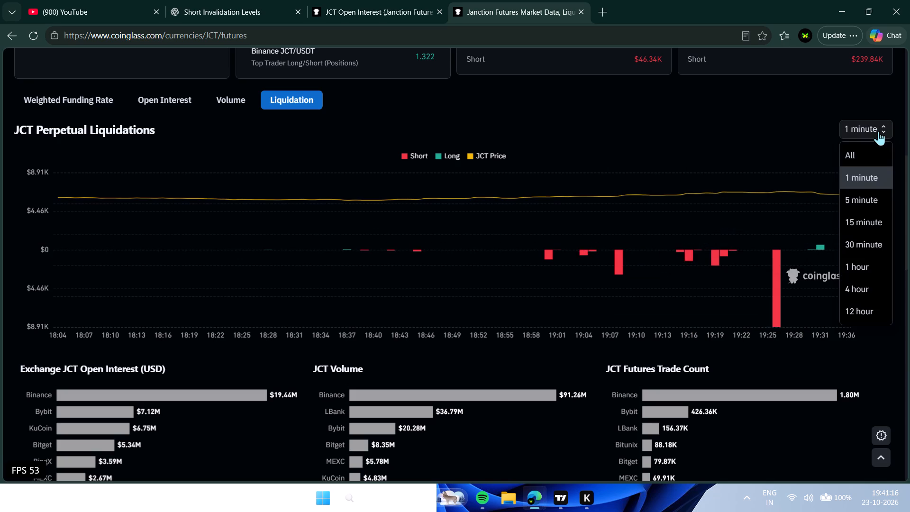
click(851, 219)
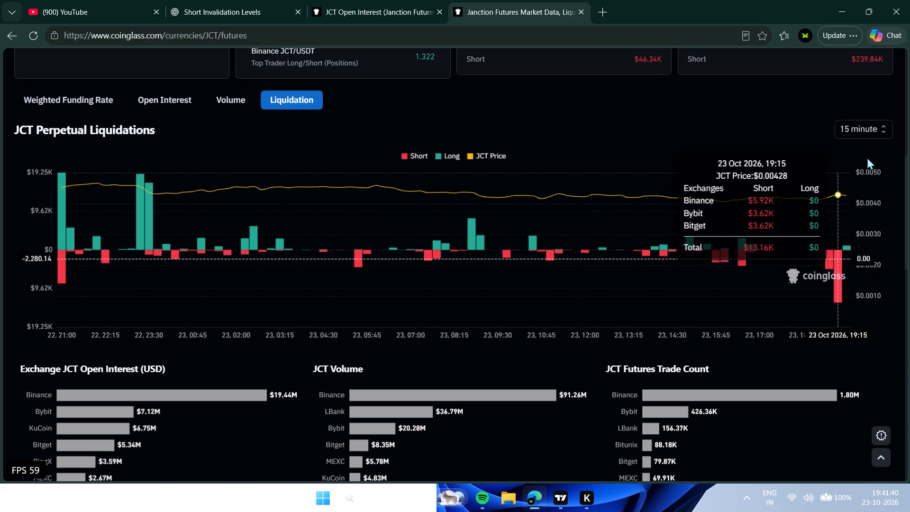
click(879, 130)
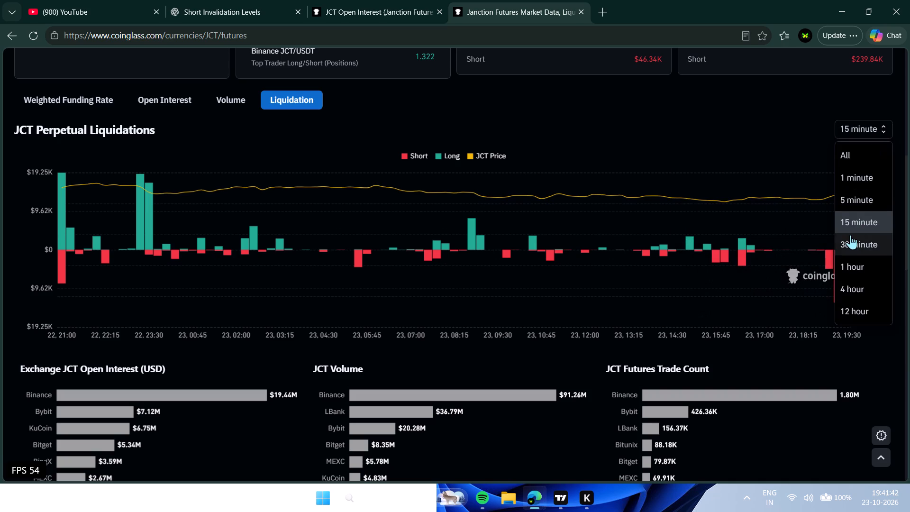
click(850, 235)
click(850, 235)
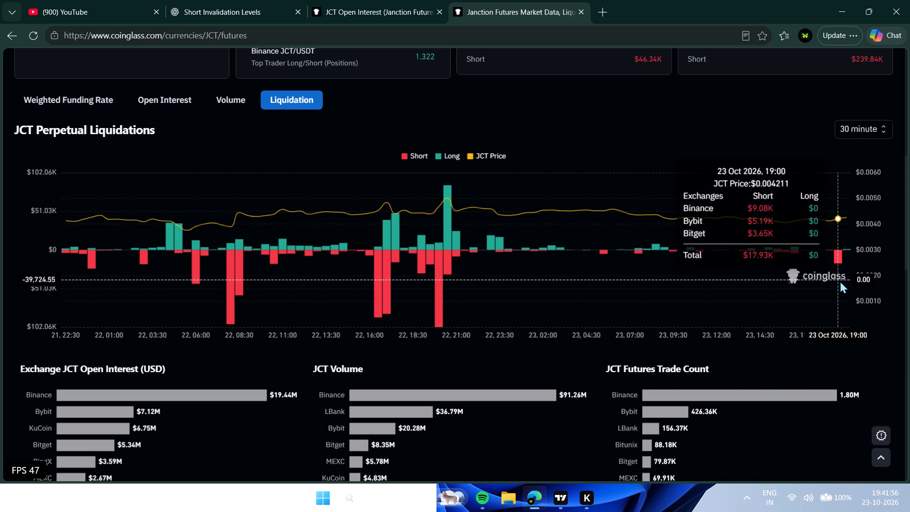
Return to TradingView and check the latest 1-minute JCTUSDT.P candles against the Fibonacci retracement levels.
click(850, 1)
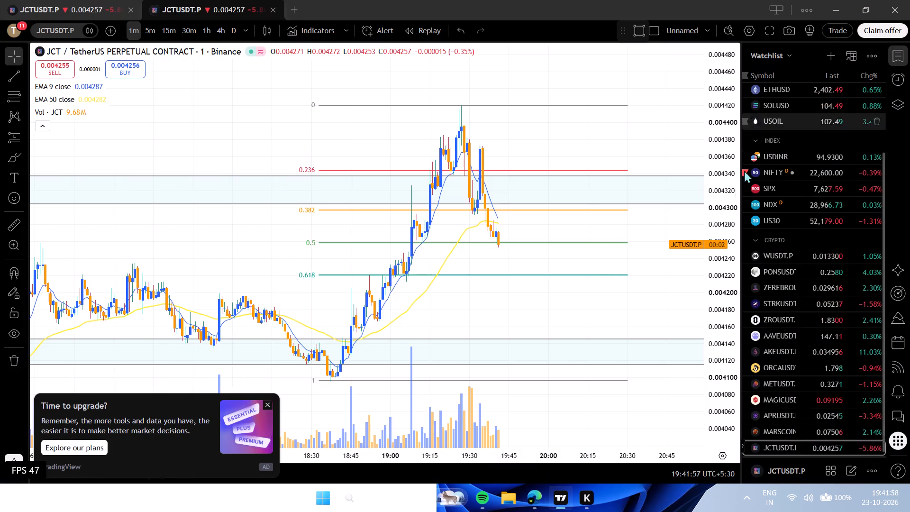
drag(582, 303, 560, 277)
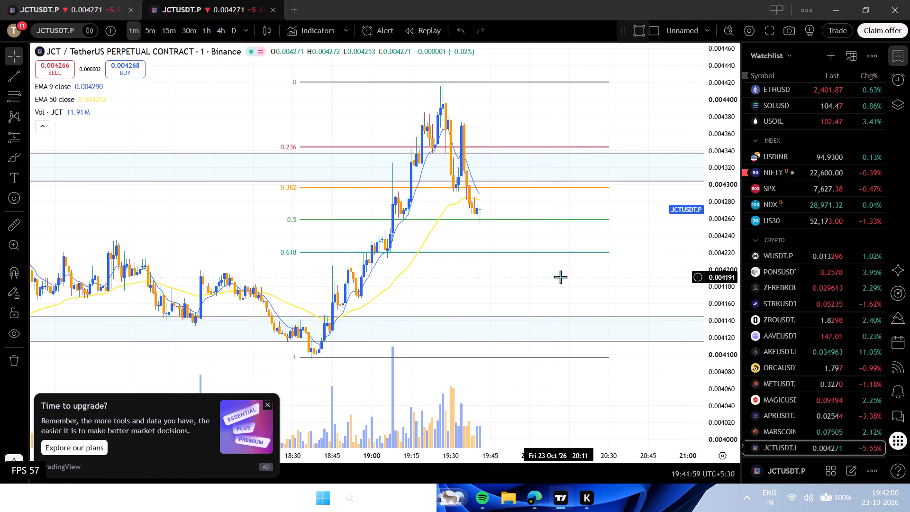
drag(573, 285, 568, 293)
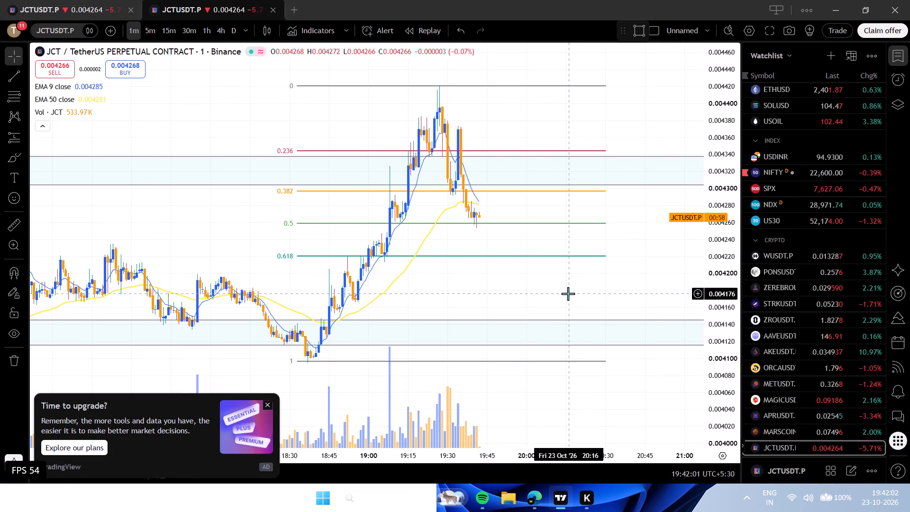
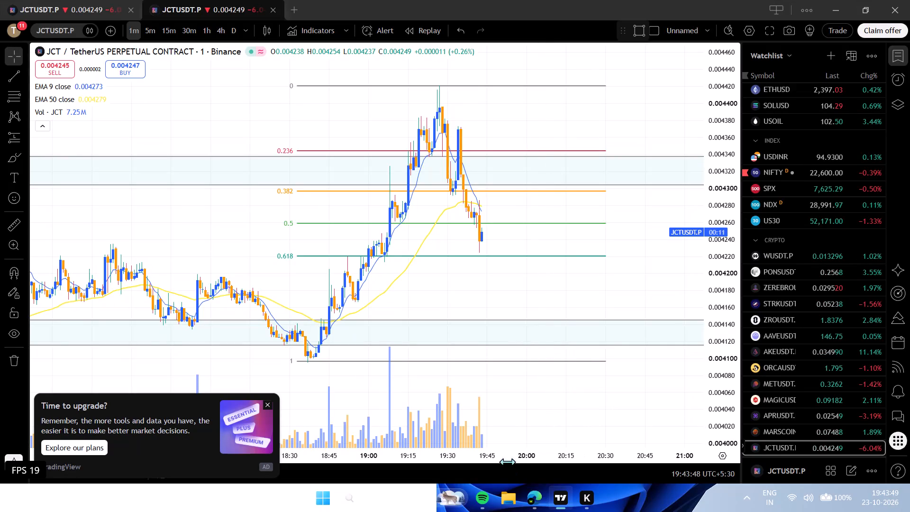
Examine the wider 1-minute JCTUSDT.P history and the recent pullback against the trend lines, marked zones and Fibonacci retracement levels.
drag(509, 456, 636, 468)
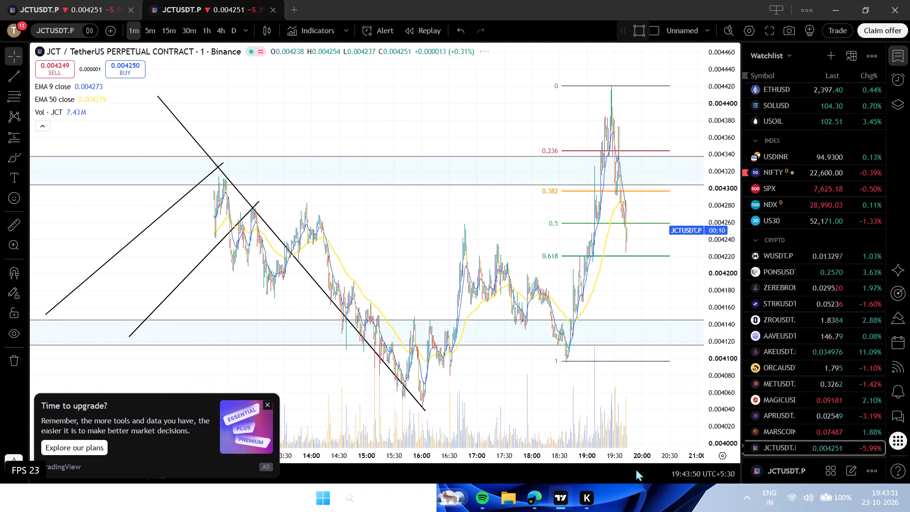
drag(636, 468, 648, 469)
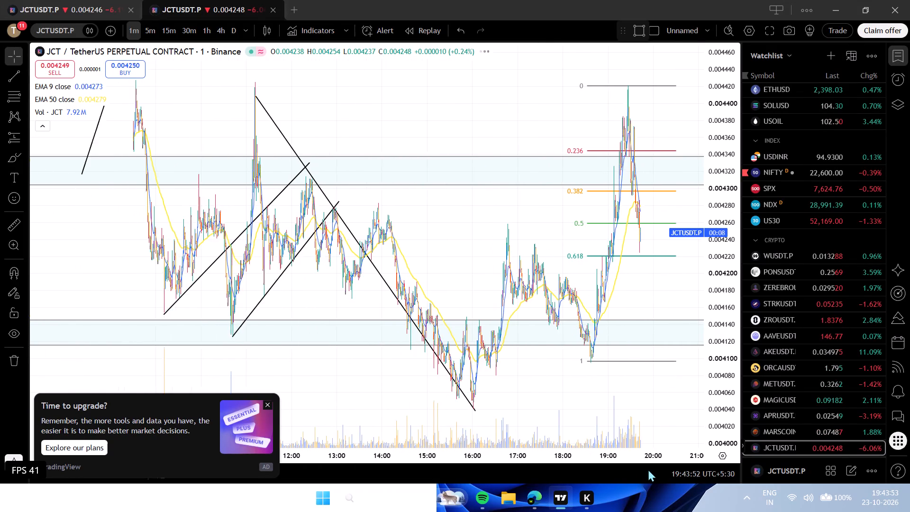
drag(648, 469, 633, 460)
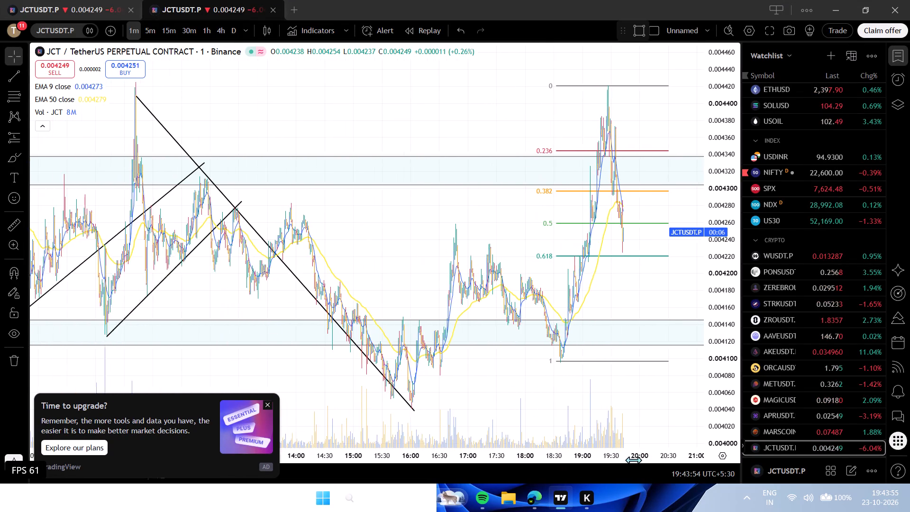
drag(633, 460, 637, 459)
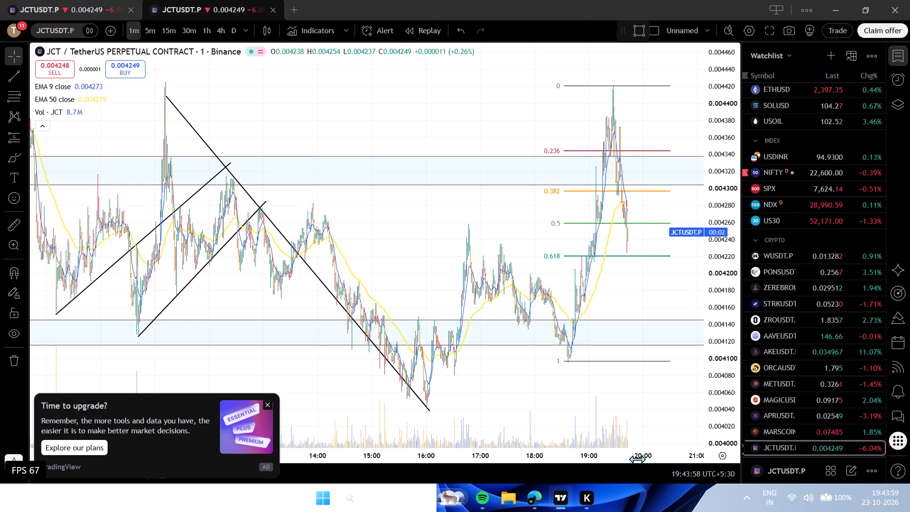
drag(637, 459, 584, 457)
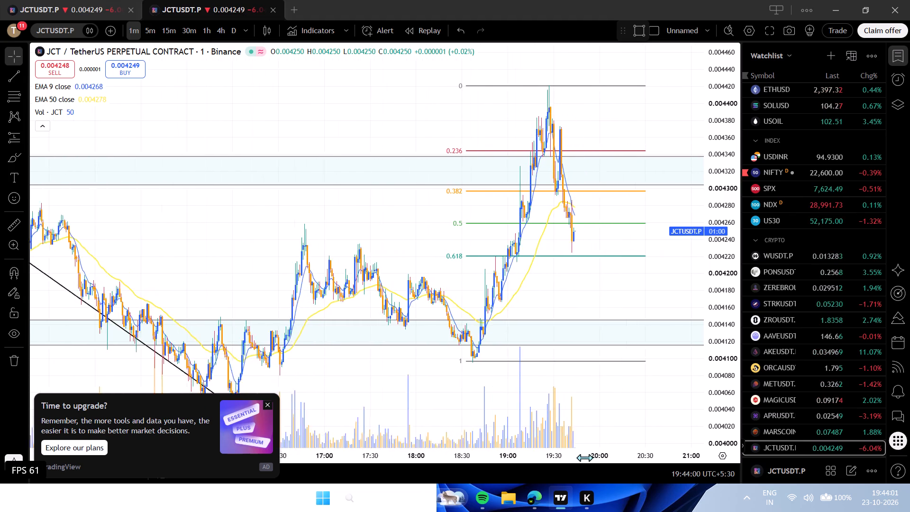
drag(584, 457, 565, 455)
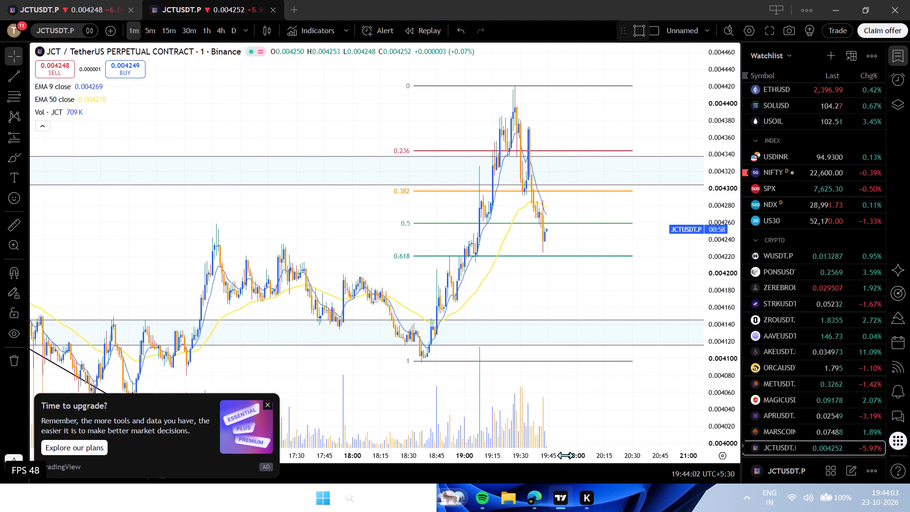
drag(565, 455, 563, 455)
drag(597, 411, 553, 377)
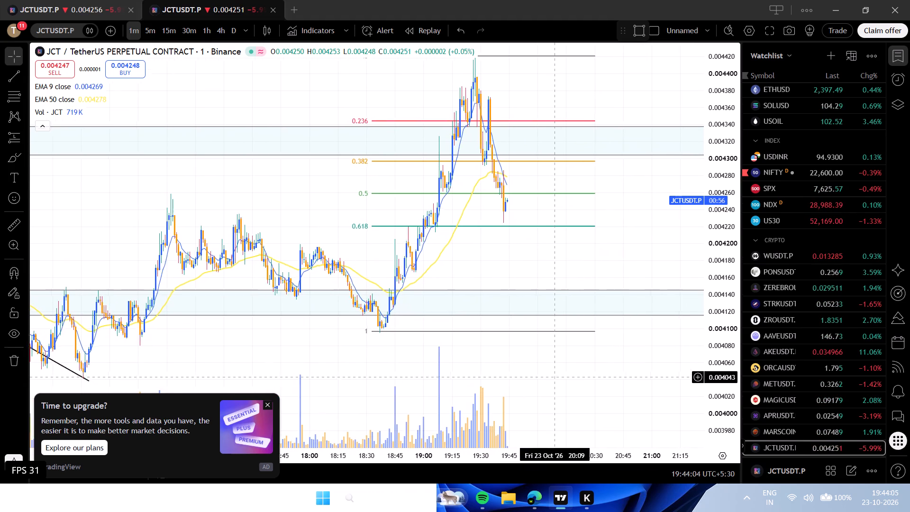
drag(553, 377, 553, 377)
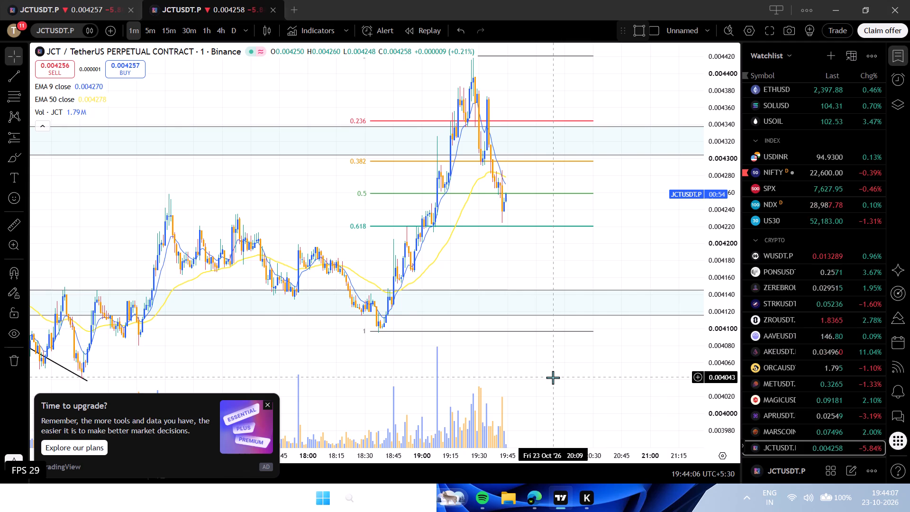
drag(553, 377, 542, 382)
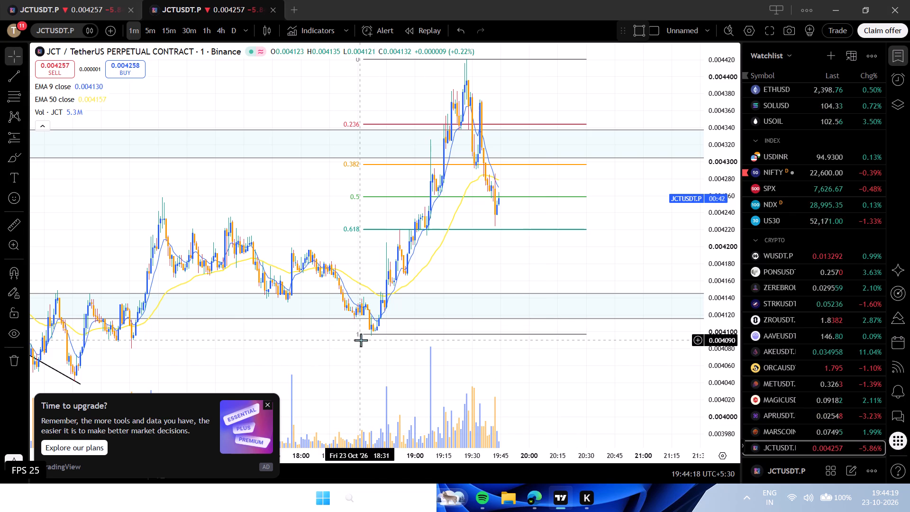
Move the level 1 anchor of the Fibonacci retracement to about 0.004100 at 18:28, near the swing low.
drag(363, 337, 358, 333)
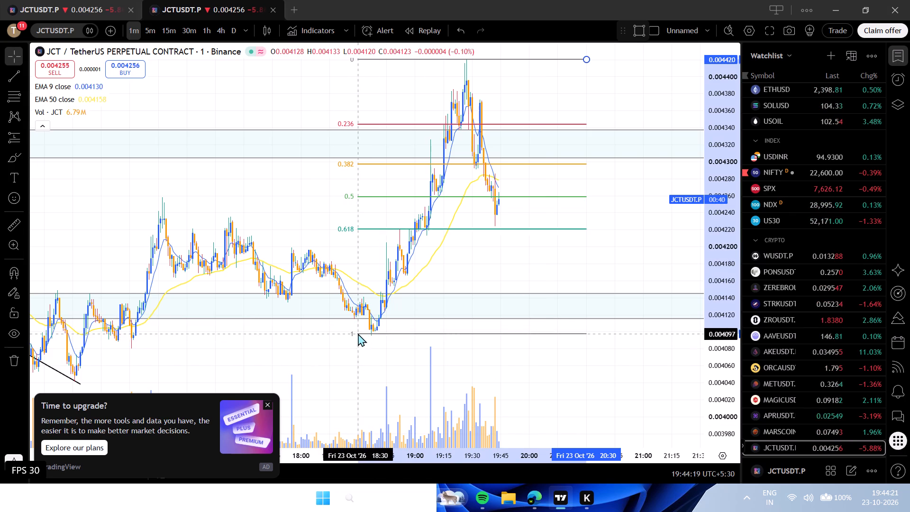
drag(358, 333, 355, 332)
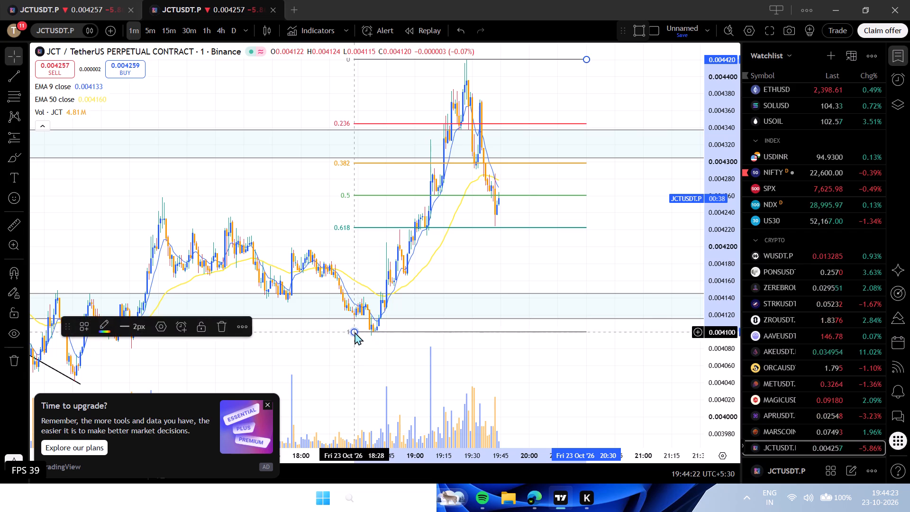
drag(473, 373, 455, 377)
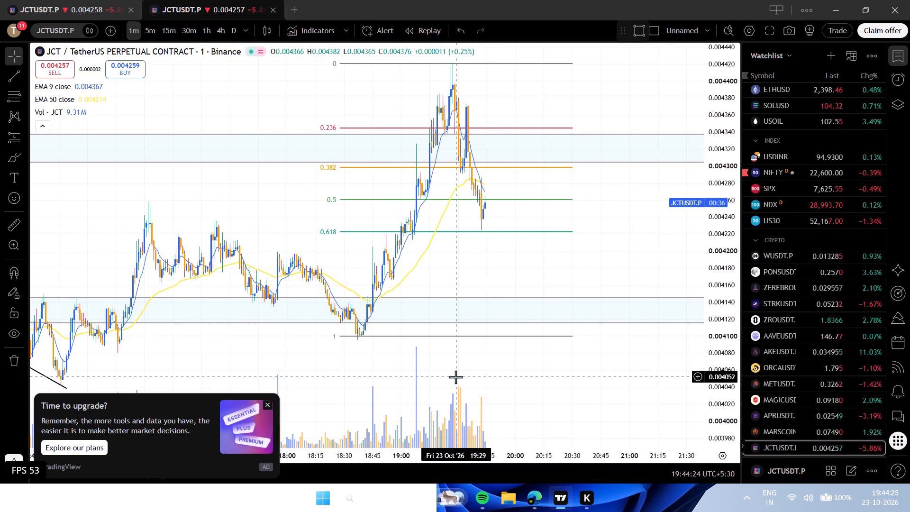
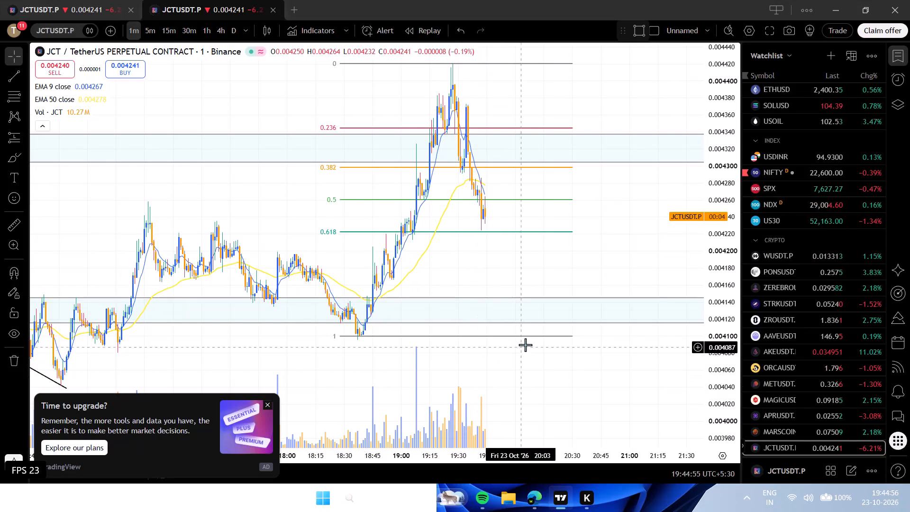
Delete the Fibonacci retracement from the 1-minute JCTUSDT.P chart.
click(546, 338)
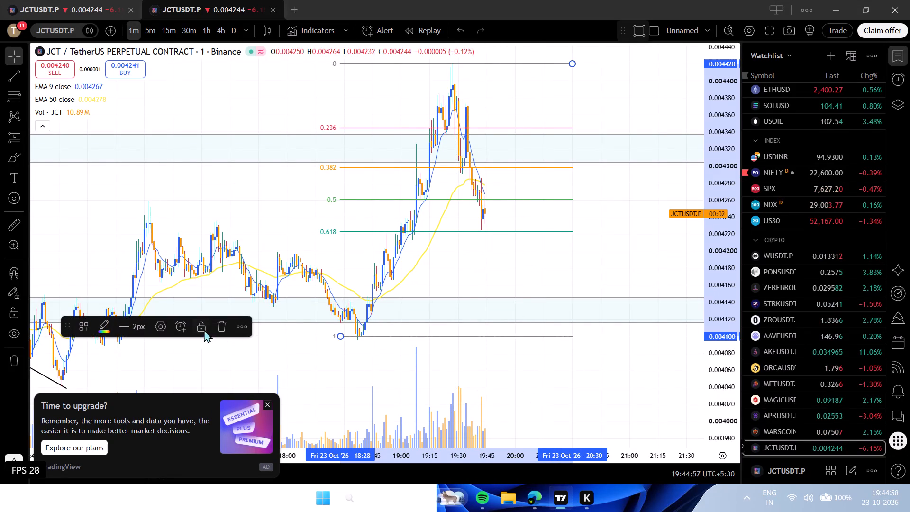
click(222, 334)
Examine JCTUSDT.P price action on the 1-minute chart and, with the view reset and rescaled, on the 15-minute chart.
drag(420, 381, 400, 381)
drag(491, 453, 460, 450)
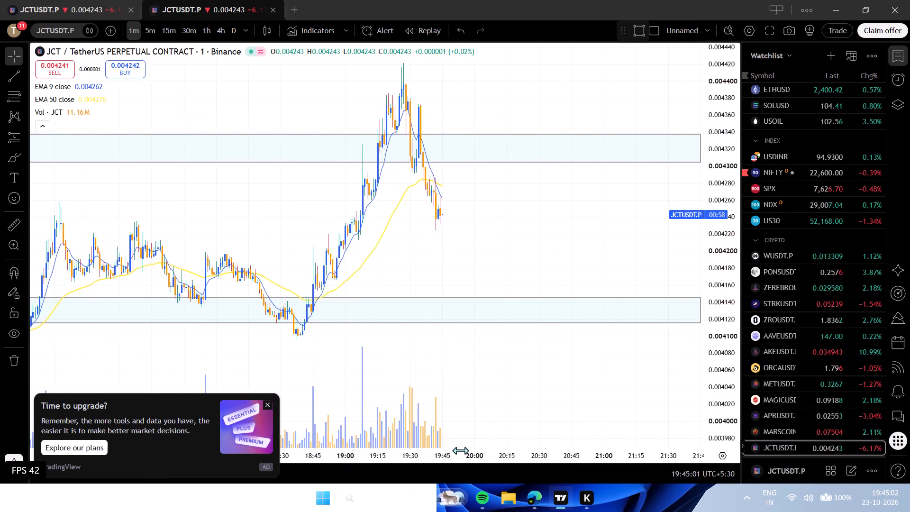
drag(460, 450, 445, 447)
drag(500, 370, 568, 329)
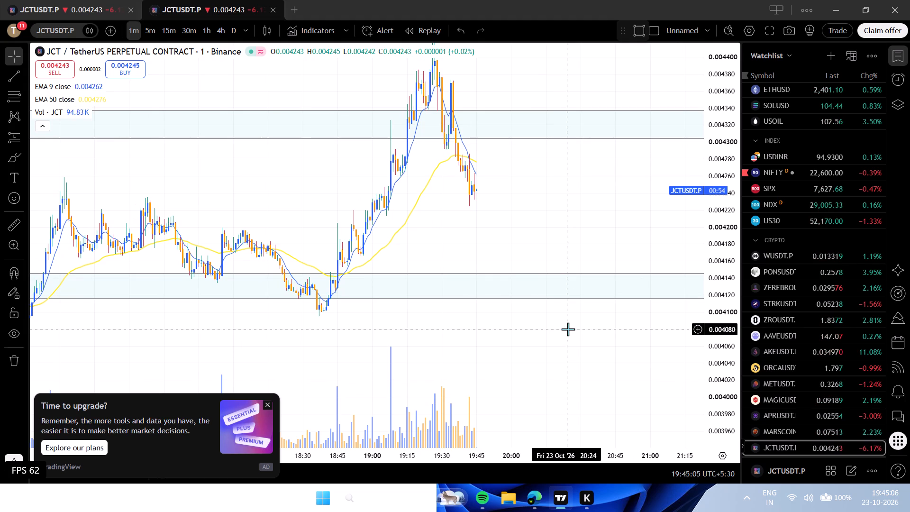
click(90, 0)
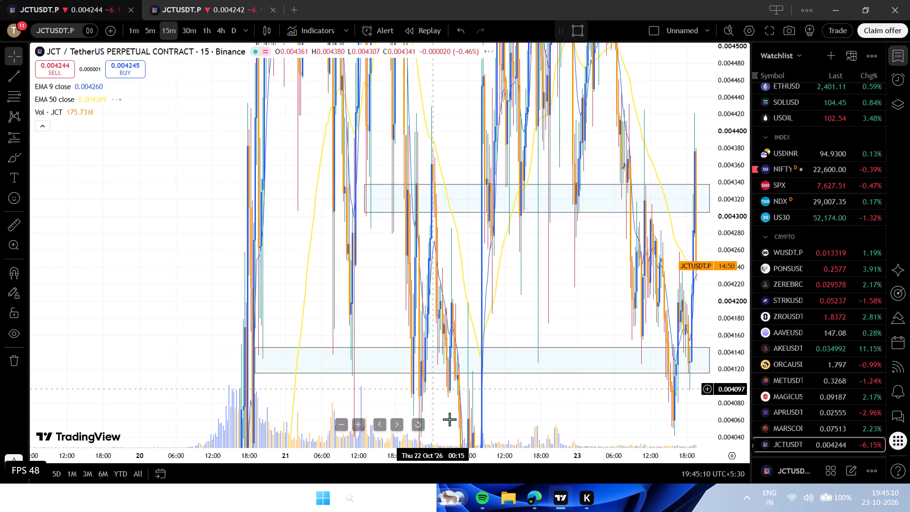
click(425, 426)
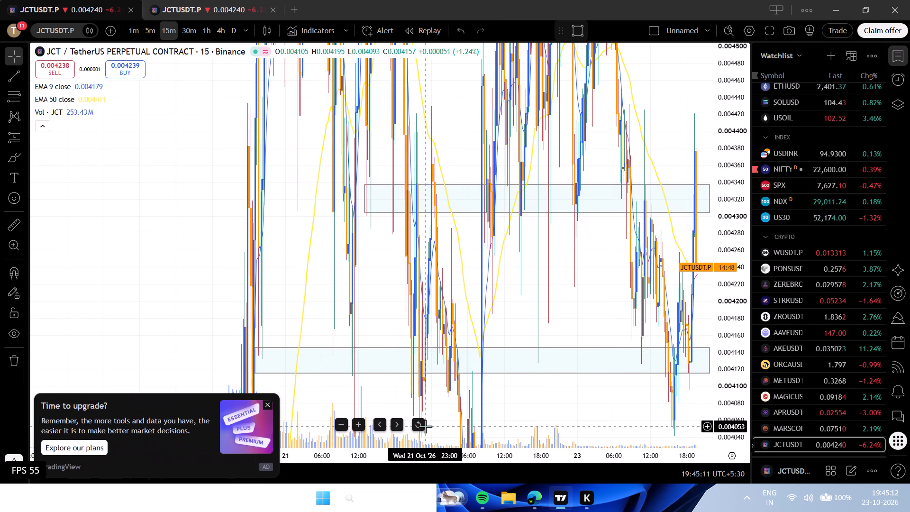
click(423, 426)
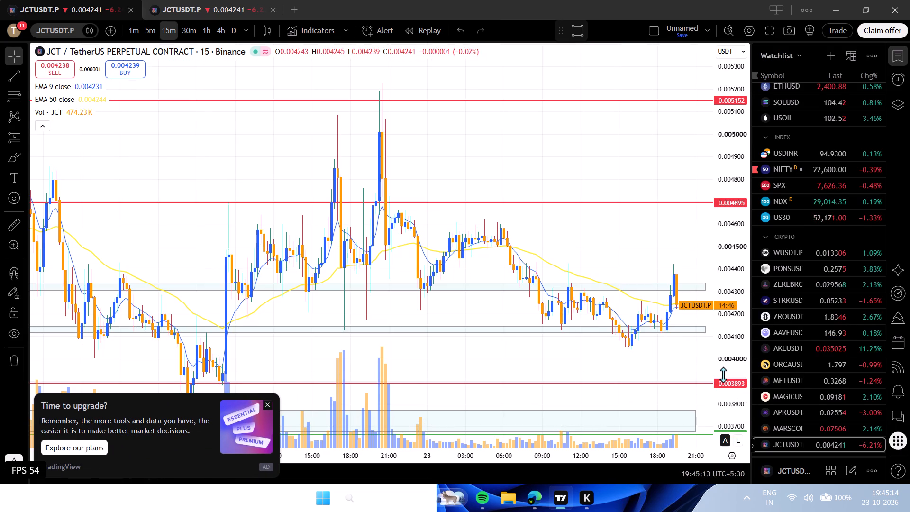
drag(723, 375, 738, 279)
drag(633, 238, 553, 149)
drag(553, 149, 527, 243)
drag(733, 201, 730, 284)
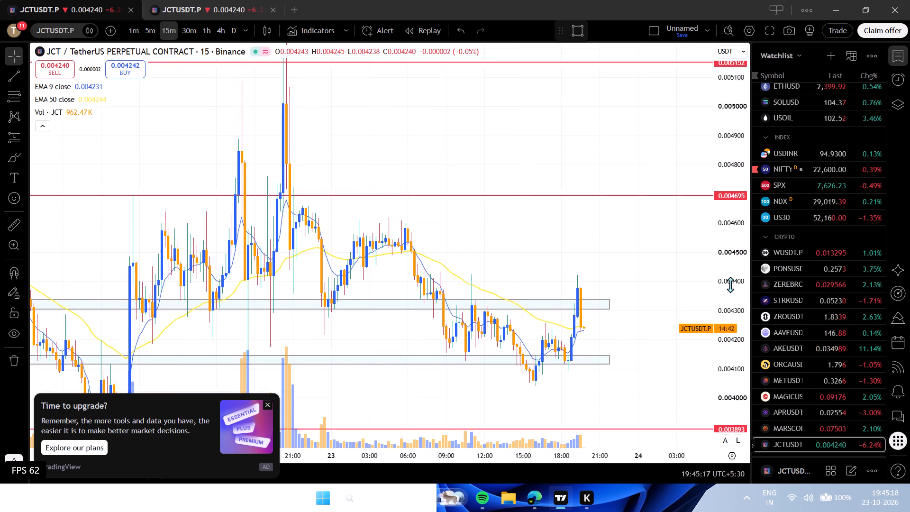
drag(730, 284, 730, 287)
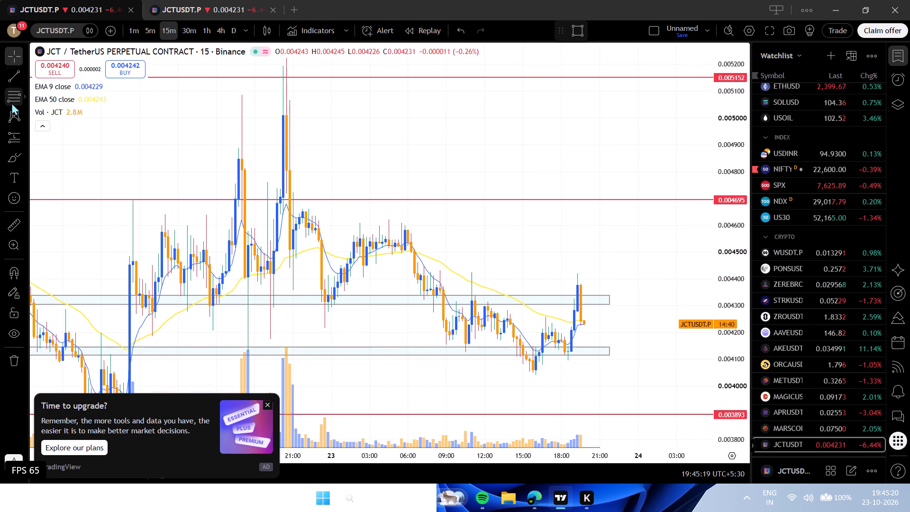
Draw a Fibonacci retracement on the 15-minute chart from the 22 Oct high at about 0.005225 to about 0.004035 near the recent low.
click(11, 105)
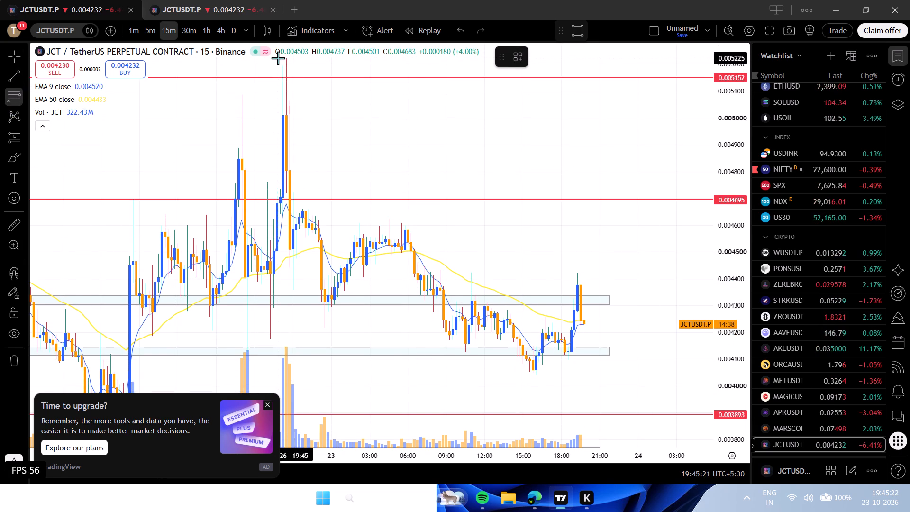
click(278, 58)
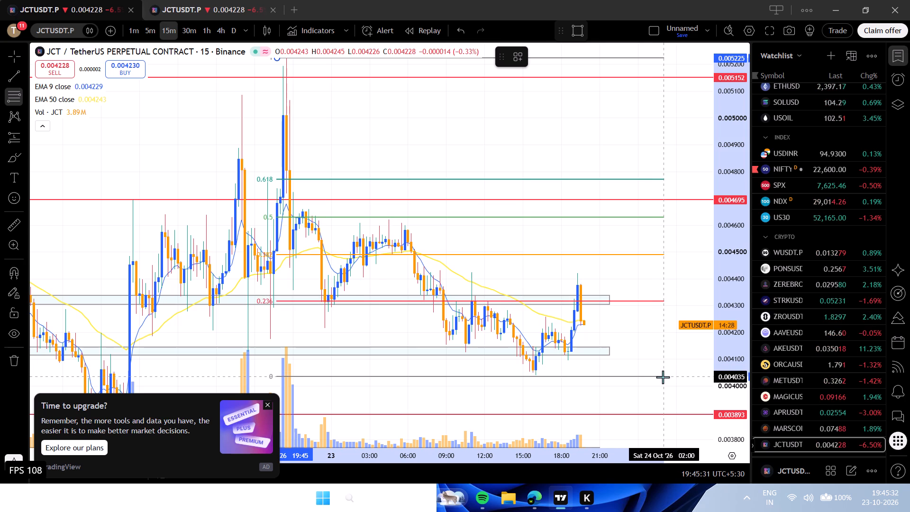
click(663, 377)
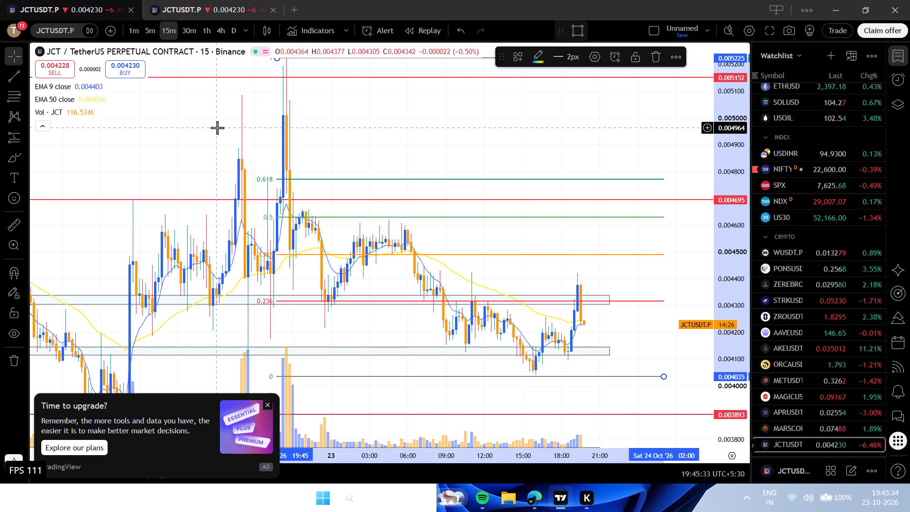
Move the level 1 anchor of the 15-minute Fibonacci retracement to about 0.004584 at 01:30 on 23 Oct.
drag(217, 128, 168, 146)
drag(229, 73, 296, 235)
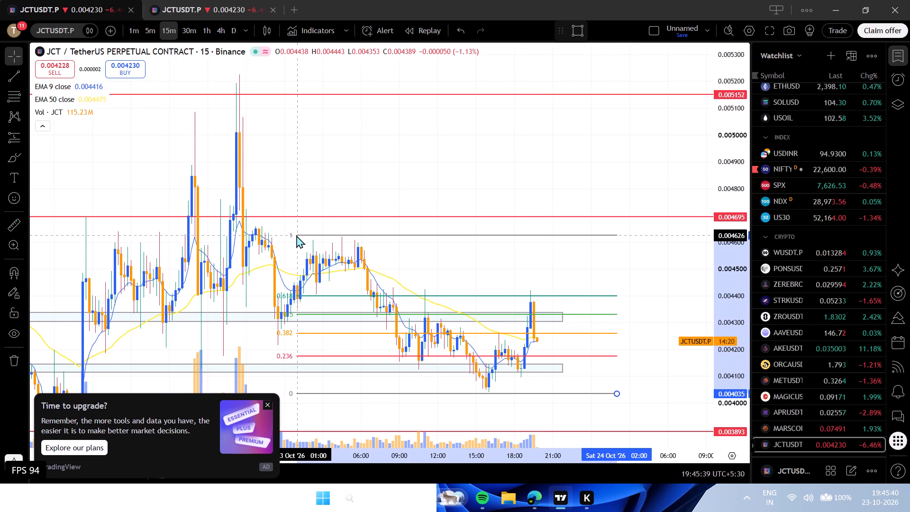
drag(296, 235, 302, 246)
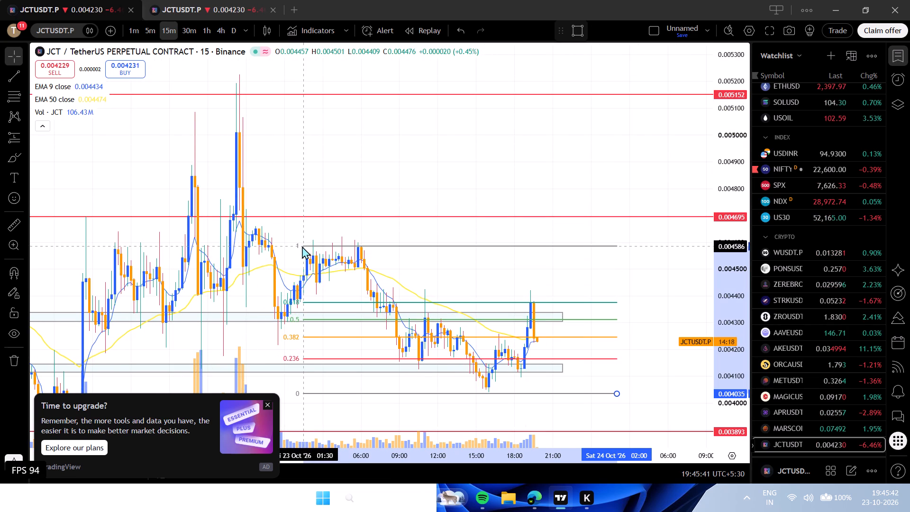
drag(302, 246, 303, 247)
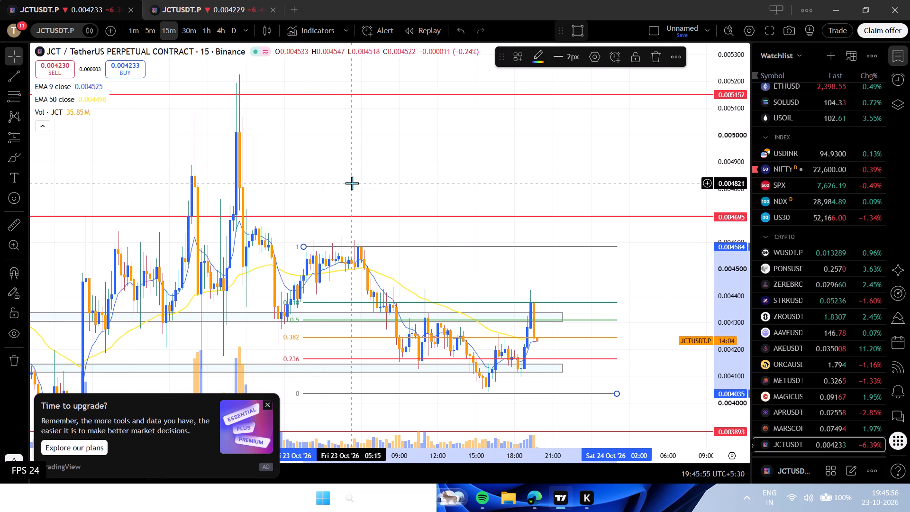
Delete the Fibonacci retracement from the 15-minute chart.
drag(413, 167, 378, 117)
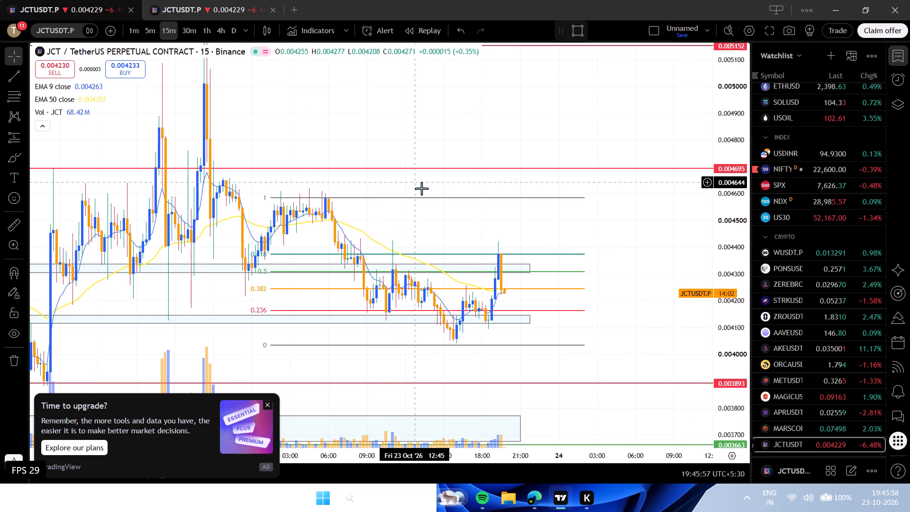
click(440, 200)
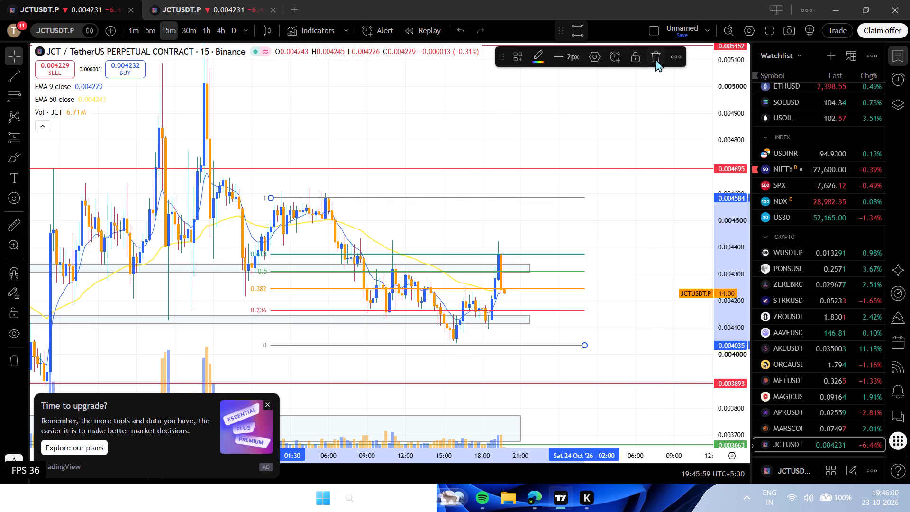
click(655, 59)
Draw a rising trend line on the 15-minute chart from the swing low at about 0.003763 to about 0.004105 beneath the latest candles.
drag(607, 338, 603, 288)
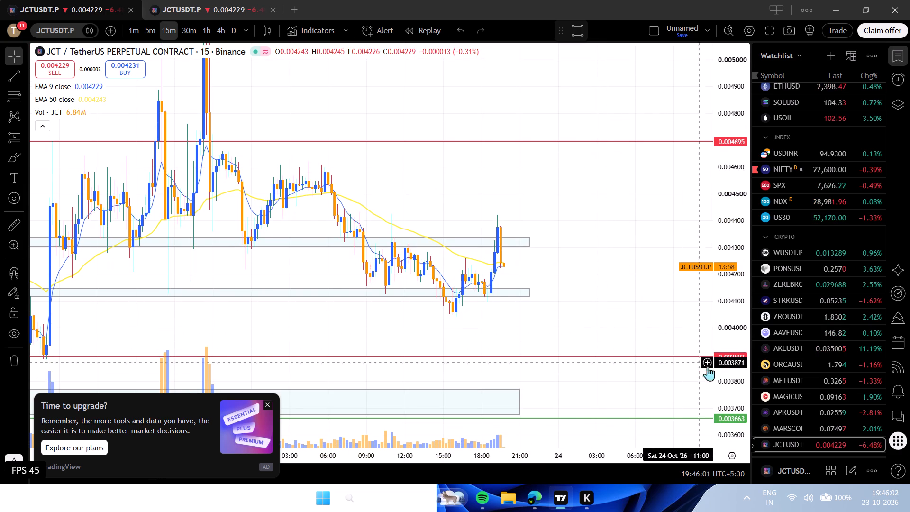
drag(719, 373, 723, 346)
drag(561, 320, 586, 245)
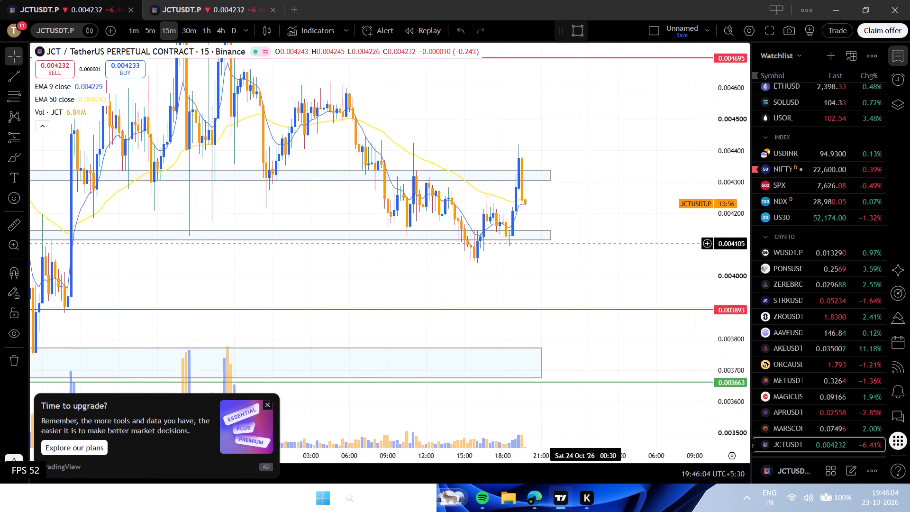
drag(586, 245, 656, 216)
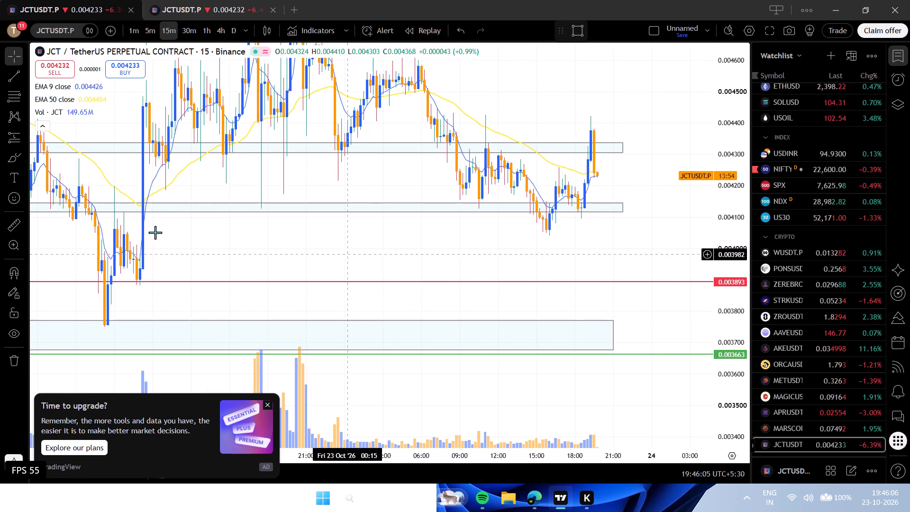
click(14, 76)
click(102, 323)
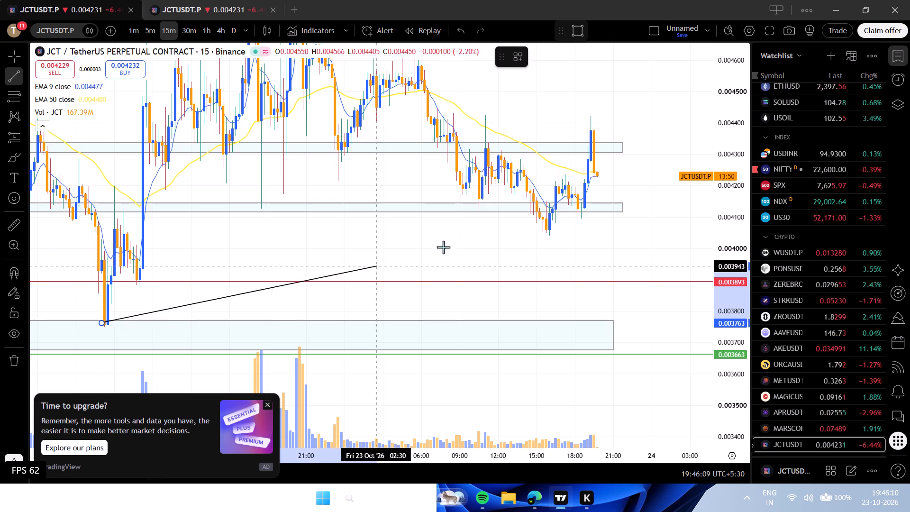
click(592, 216)
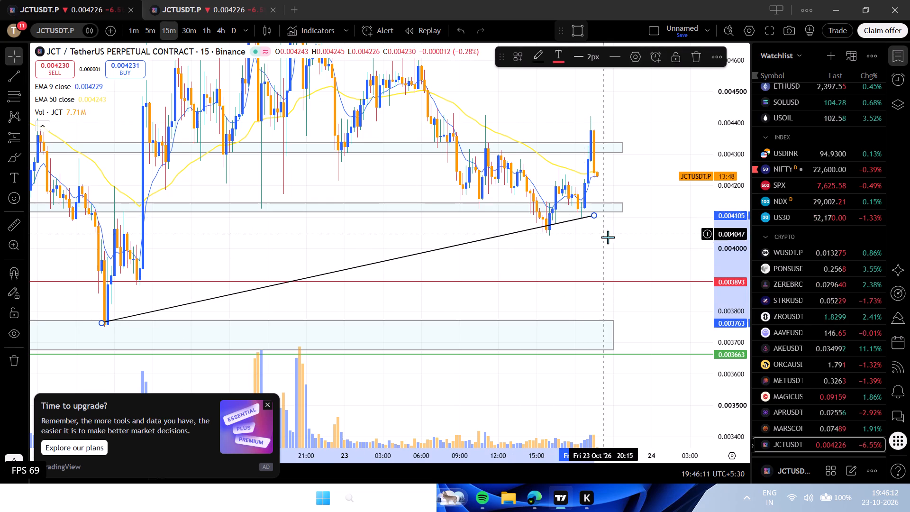
Extend the rising trend line's later end beyond the current candles to about 0.00413.
drag(608, 237, 596, 238)
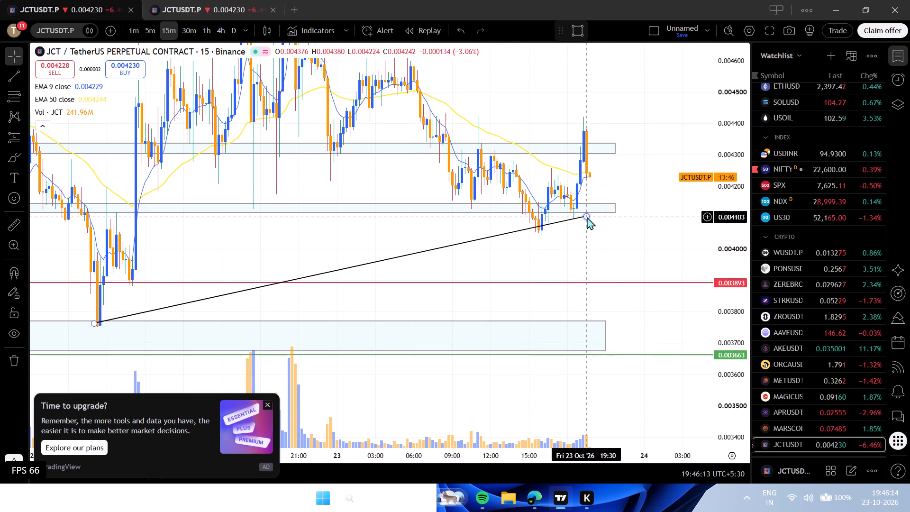
drag(587, 217, 633, 207)
click(633, 207)
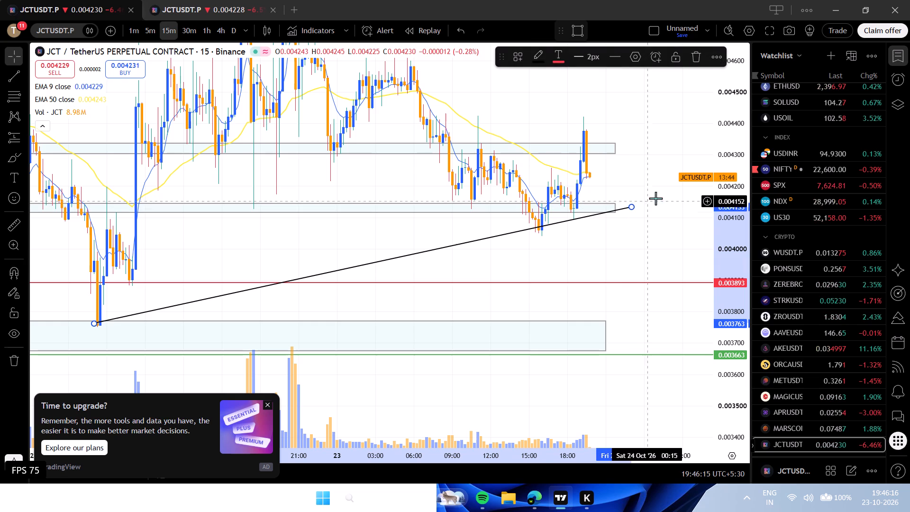
Examine the 1-minute JCTUSDT.P chart's earlier lows and recent pullback against the rising trend line and marked zones.
click(234, 0)
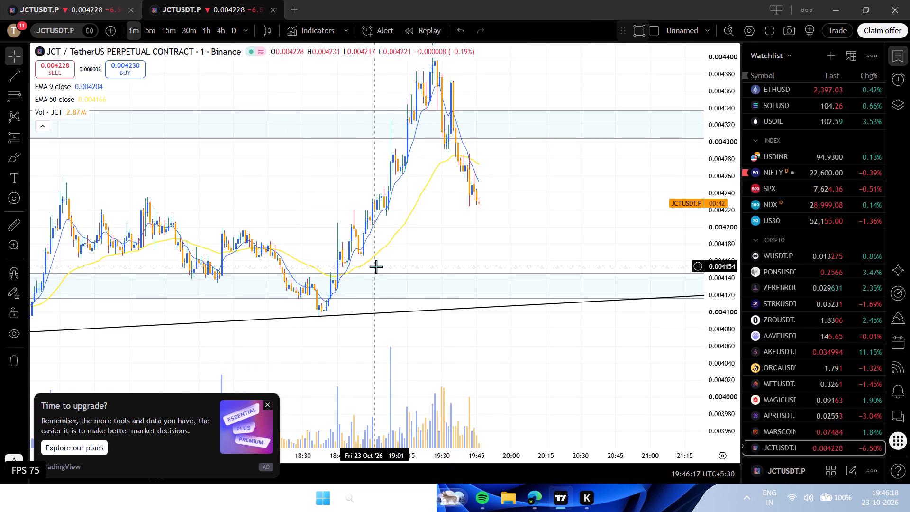
drag(449, 378, 760, 224)
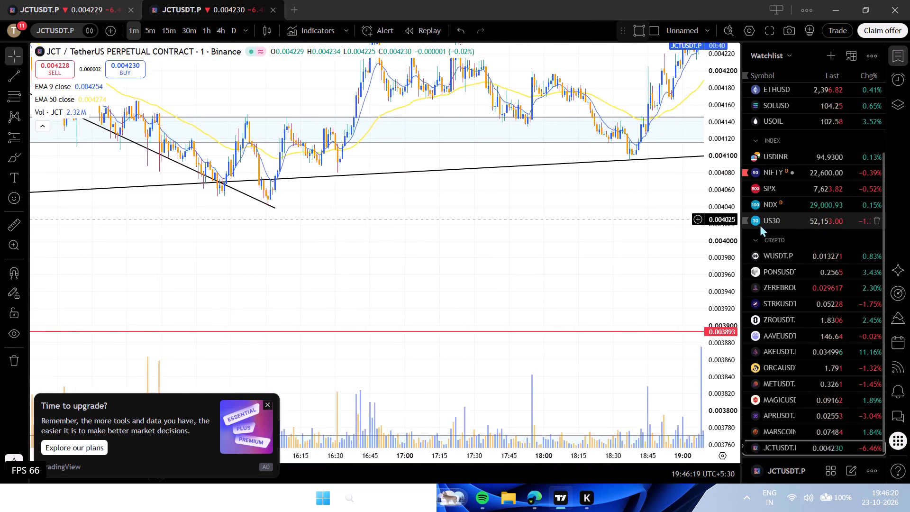
drag(760, 224, 523, 337)
drag(523, 337, 506, 363)
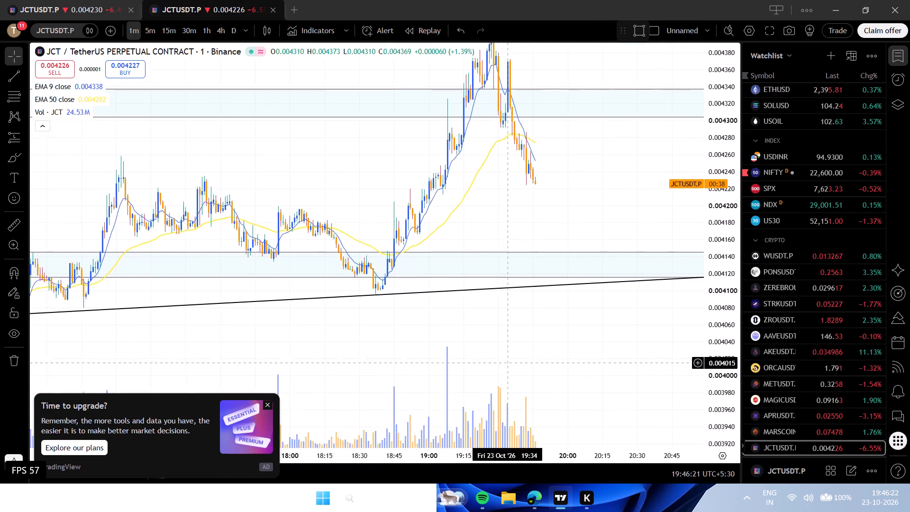
drag(506, 363, 492, 405)
drag(485, 451, 469, 449)
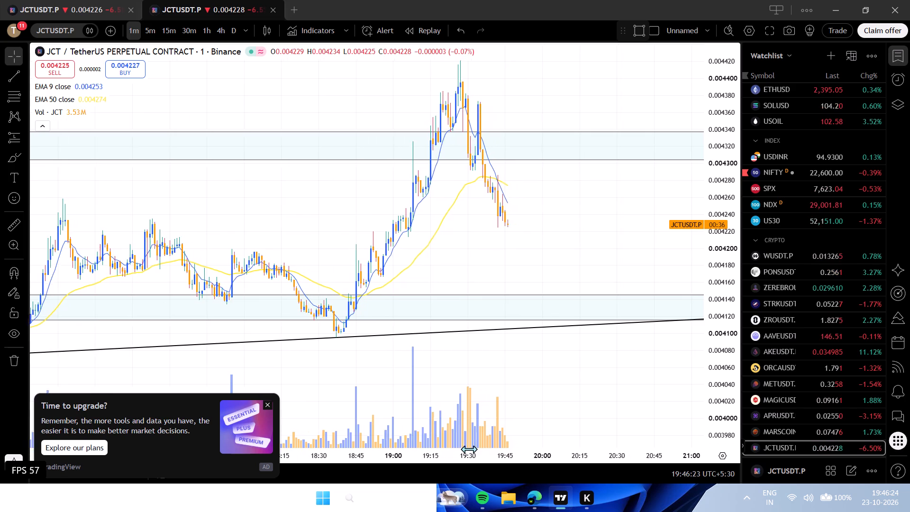
drag(469, 449, 442, 444)
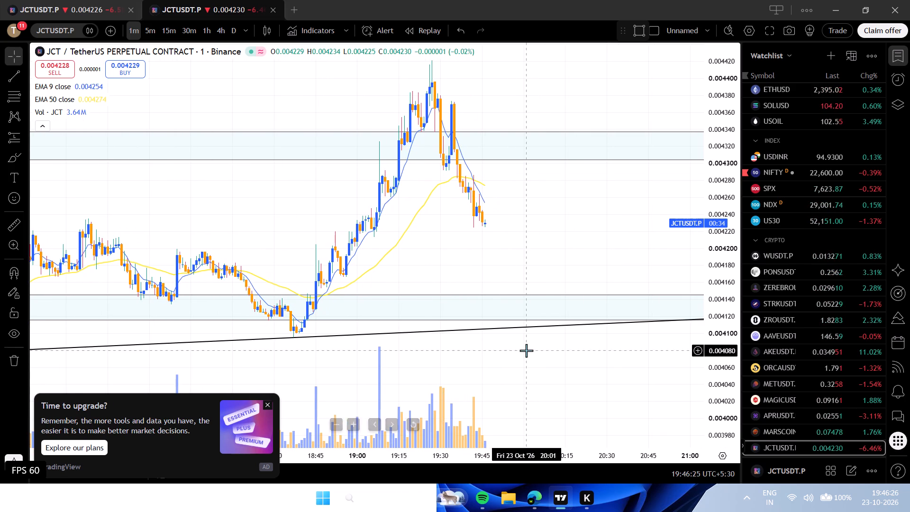
drag(526, 350, 479, 372)
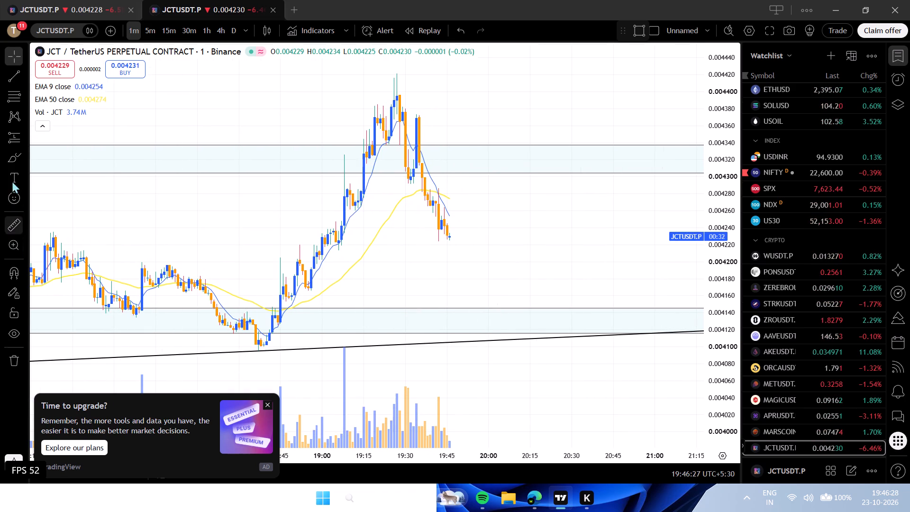
Draw a Fibonacci retracement on the 1-minute chart from about 0.004099 at the swing low to about 0.004418 near the swing high.
click(4, 94)
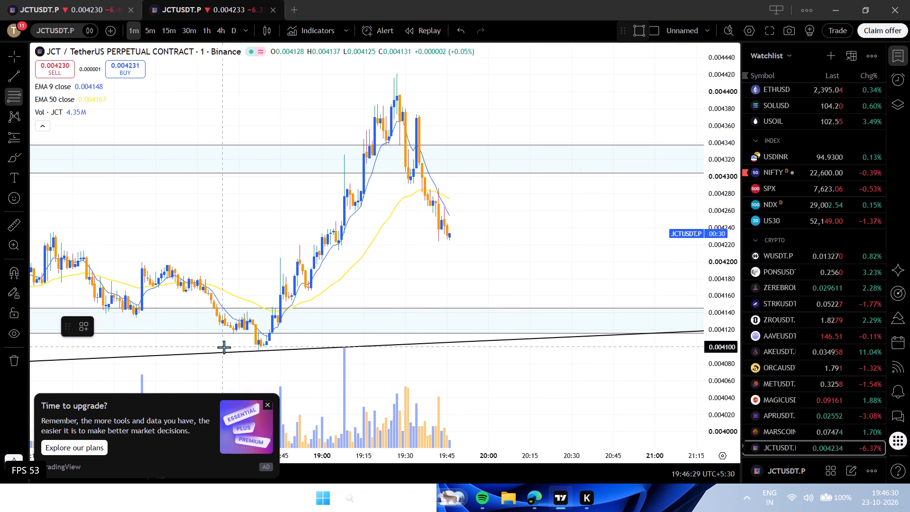
click(225, 348)
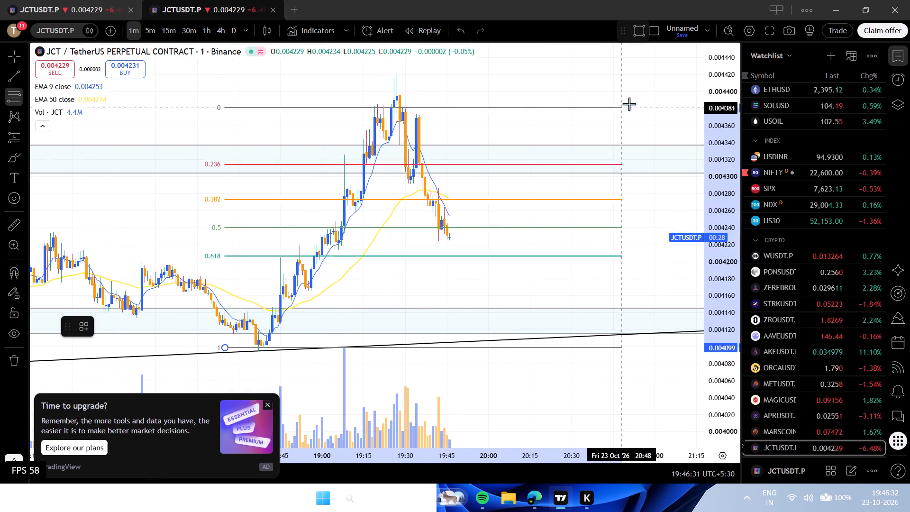
click(664, 76)
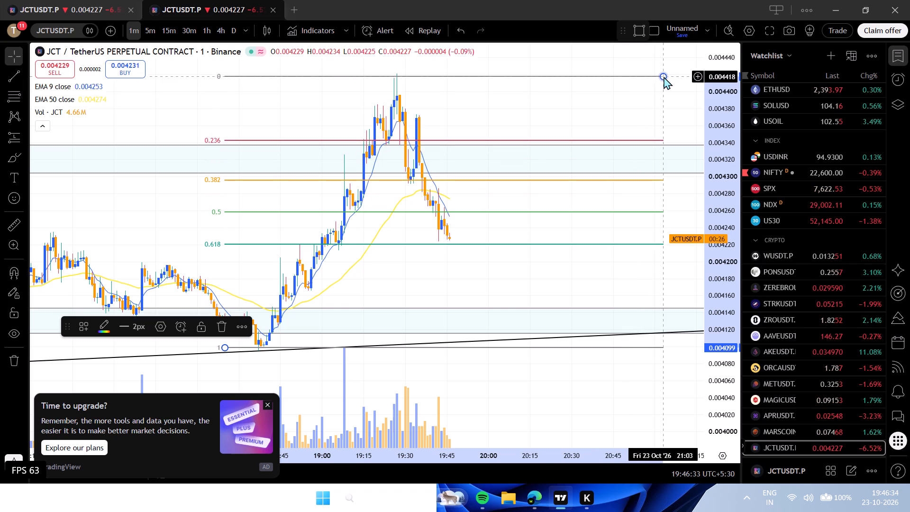
drag(167, 106, 152, 106)
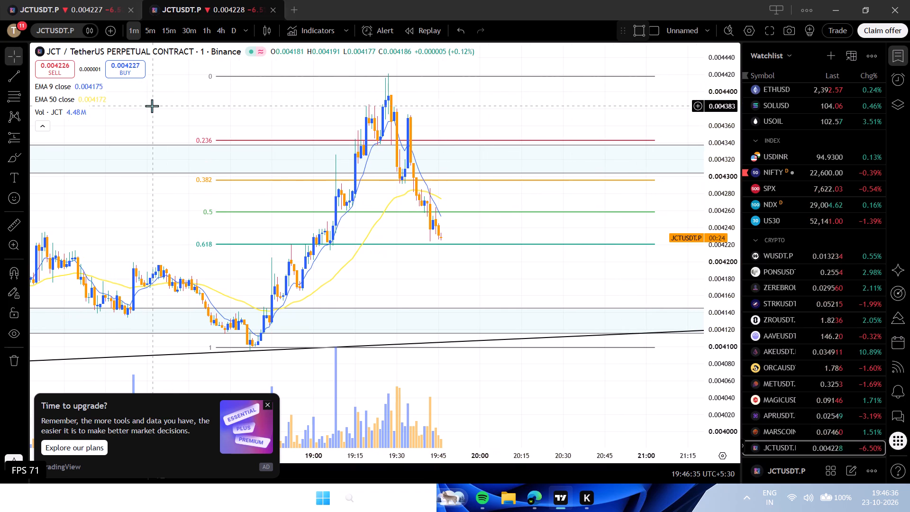
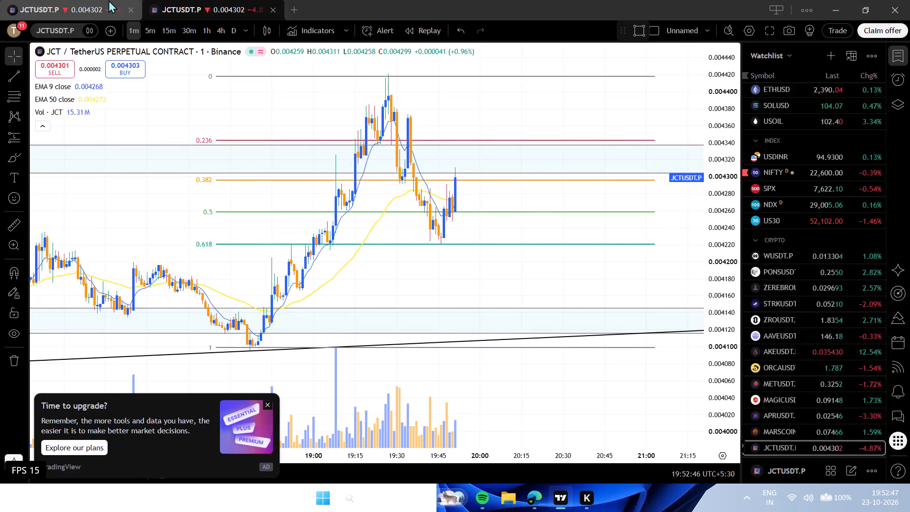
Examine the 15-minute JCTUSDT.P chart's recent price action against the rising trend line, marked zones and horizontal levels.
click(109, 0)
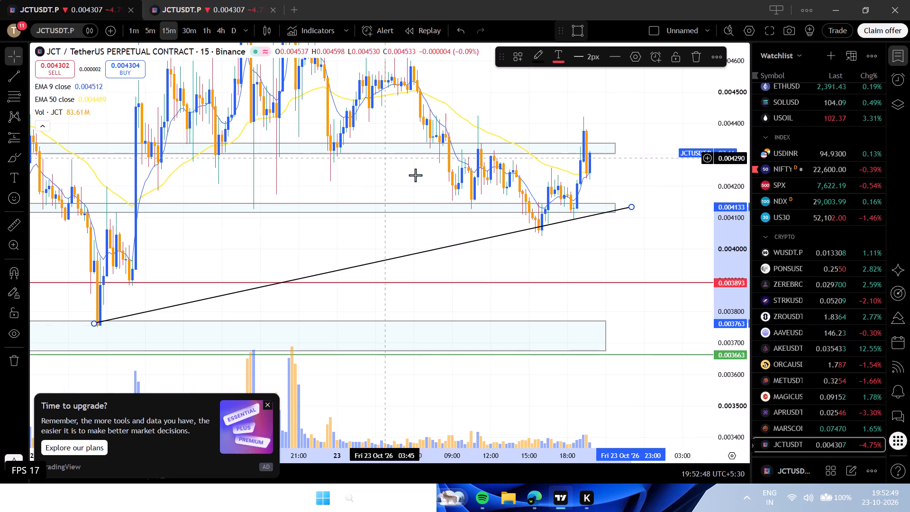
drag(497, 113, 432, 162)
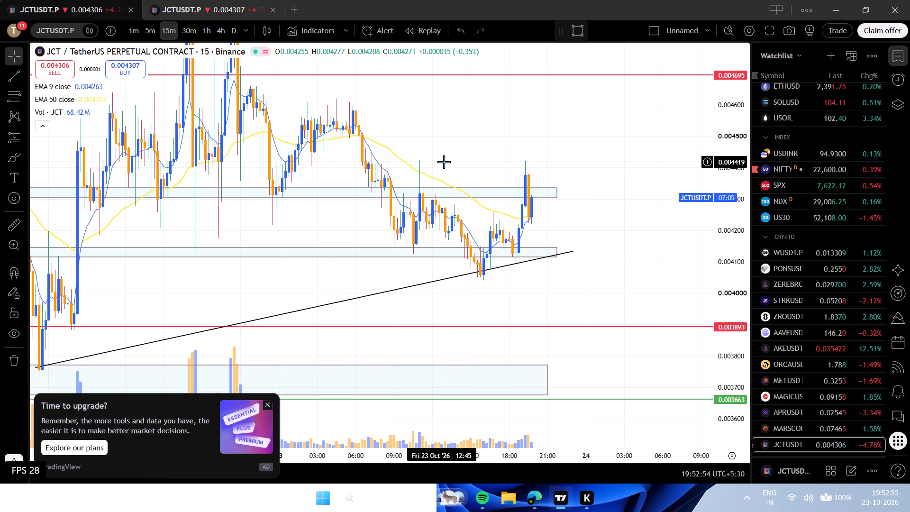
drag(367, 351, 362, 366)
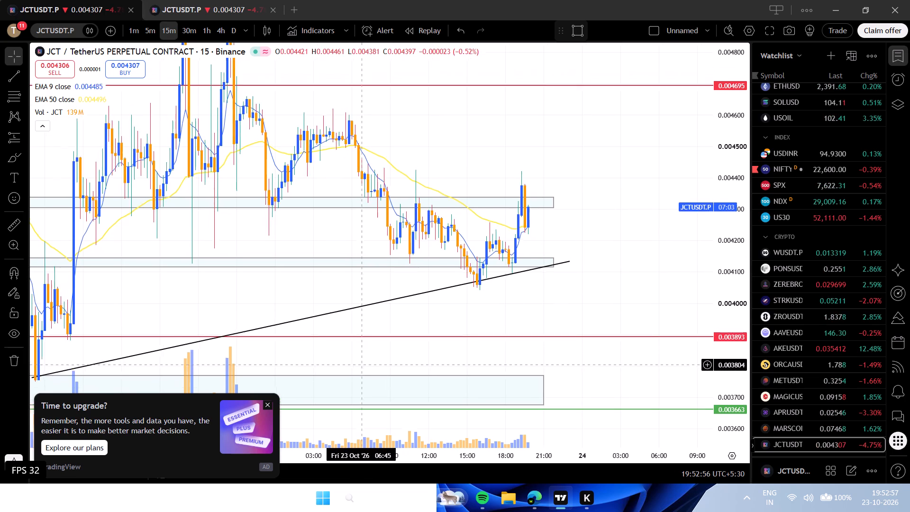
drag(362, 366, 362, 368)
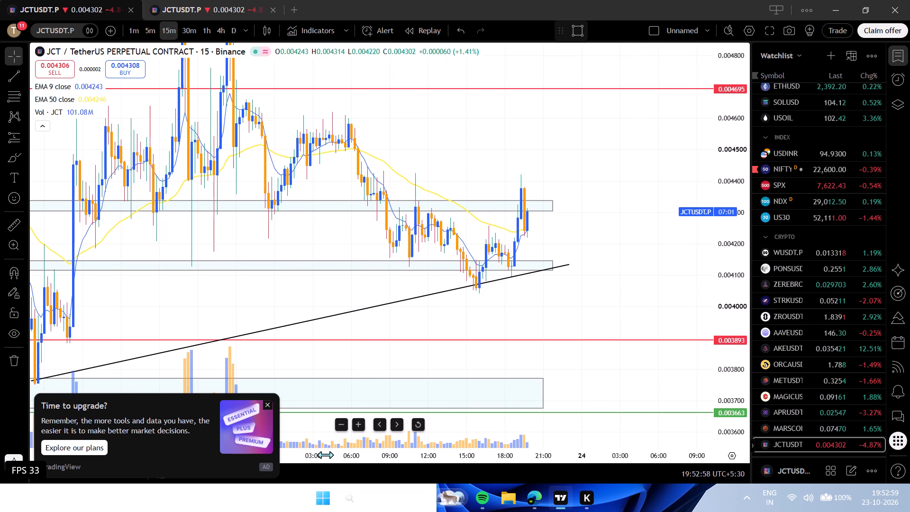
drag(325, 455, 439, 450)
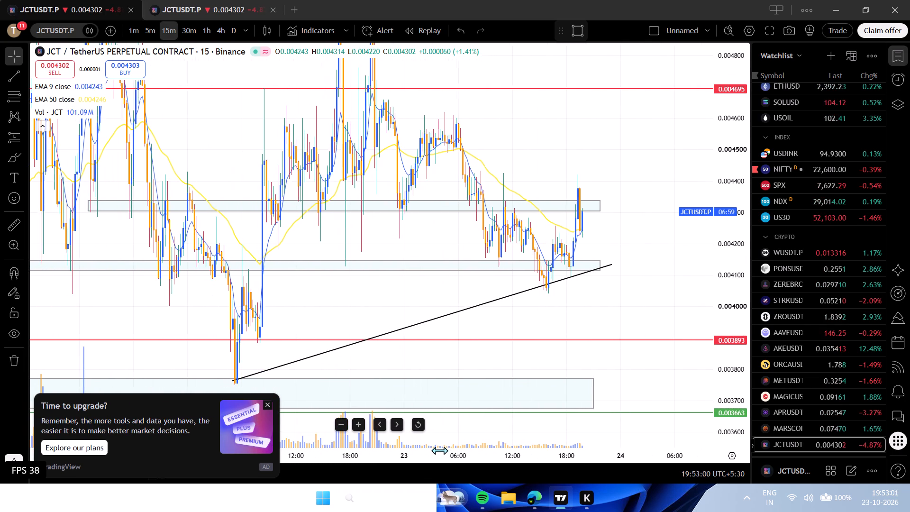
drag(439, 450, 378, 449)
drag(588, 208, 545, 242)
drag(632, 346, 625, 324)
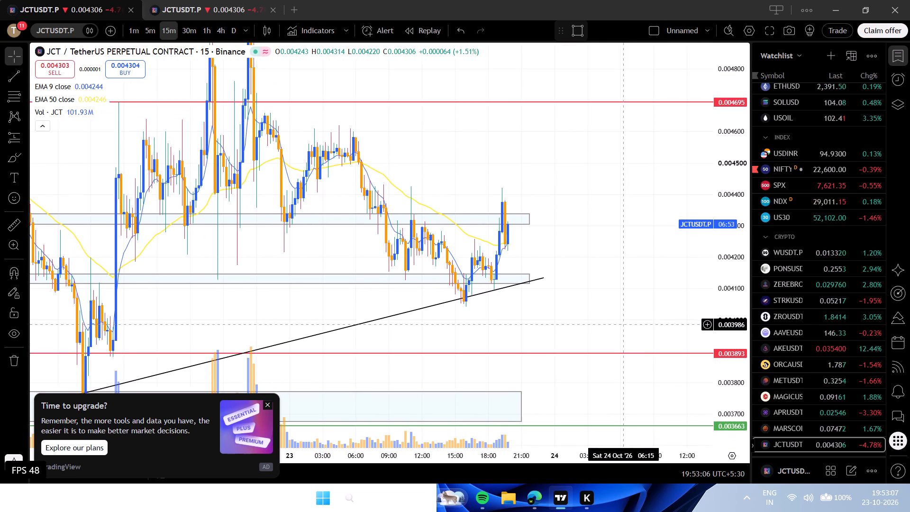
drag(625, 324, 644, 309)
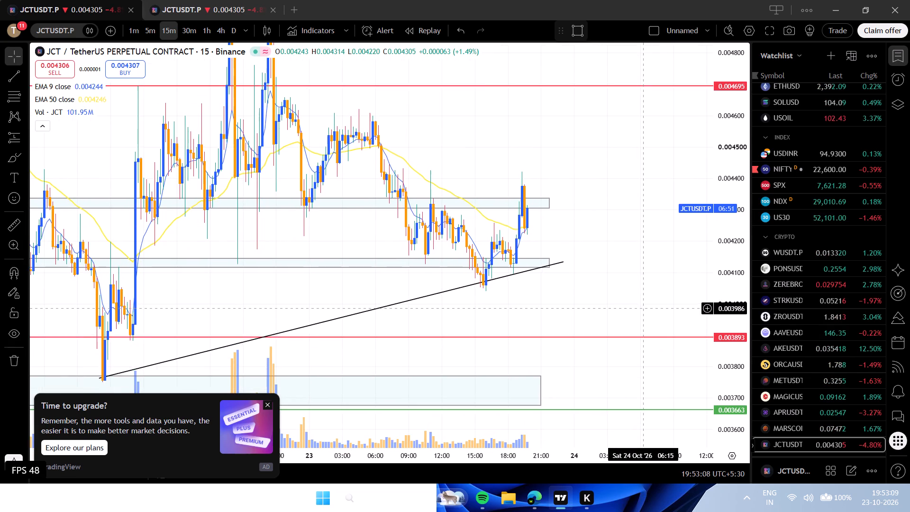
drag(644, 309, 632, 421)
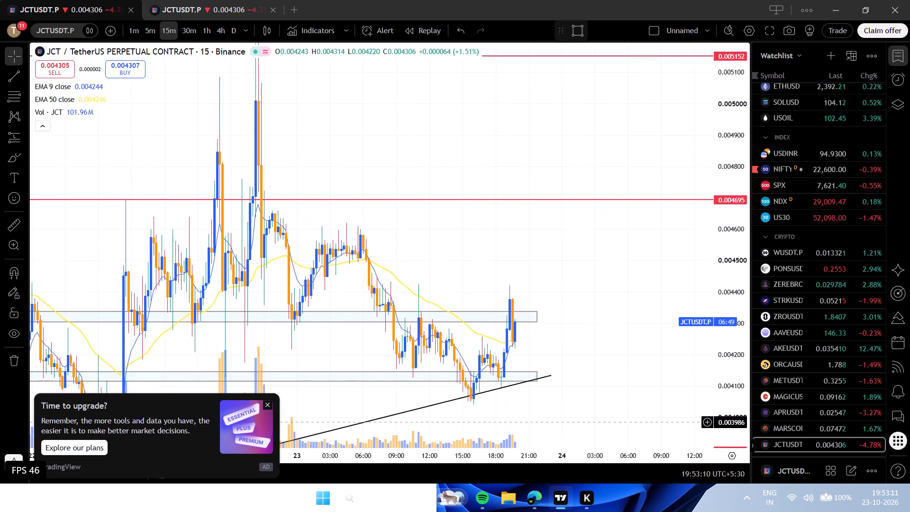
drag(632, 421, 627, 366)
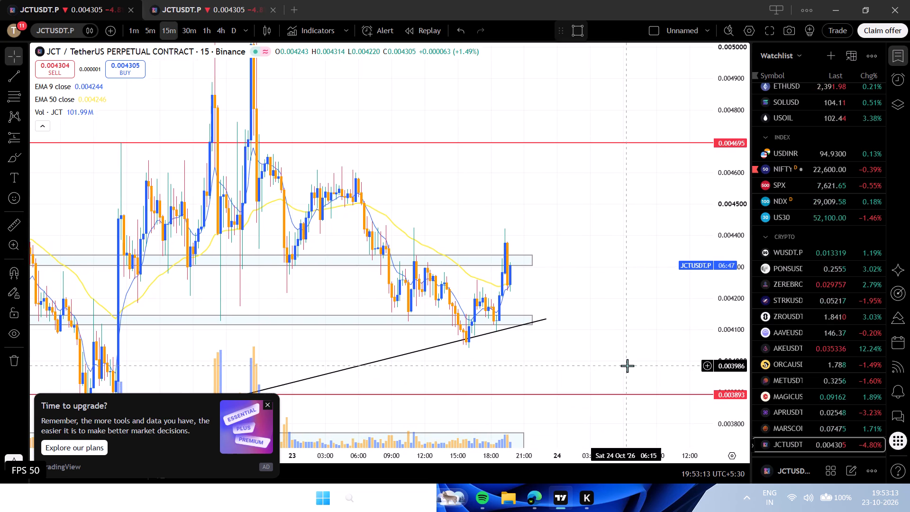
Return to the 1-minute JCTUSDT.P chart to review the latest candles against the Fibonacci retracement levels.
click(259, 0)
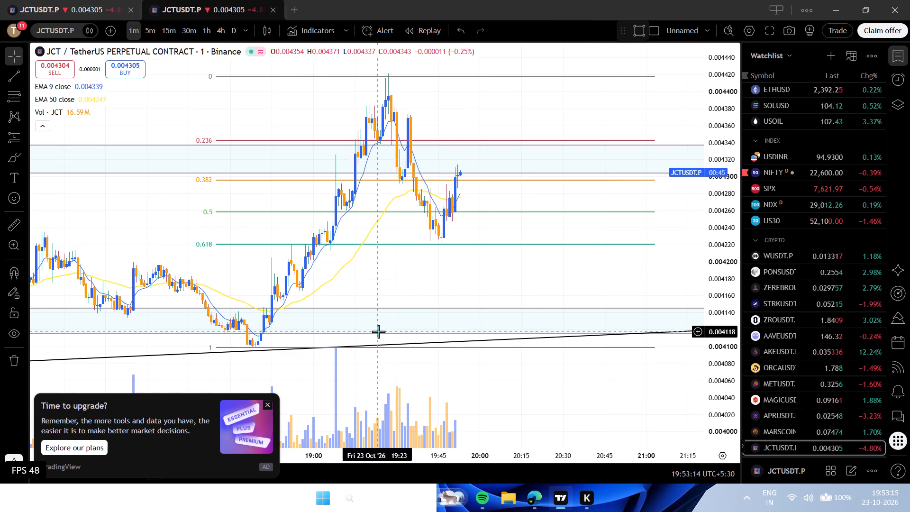
click(442, 300)
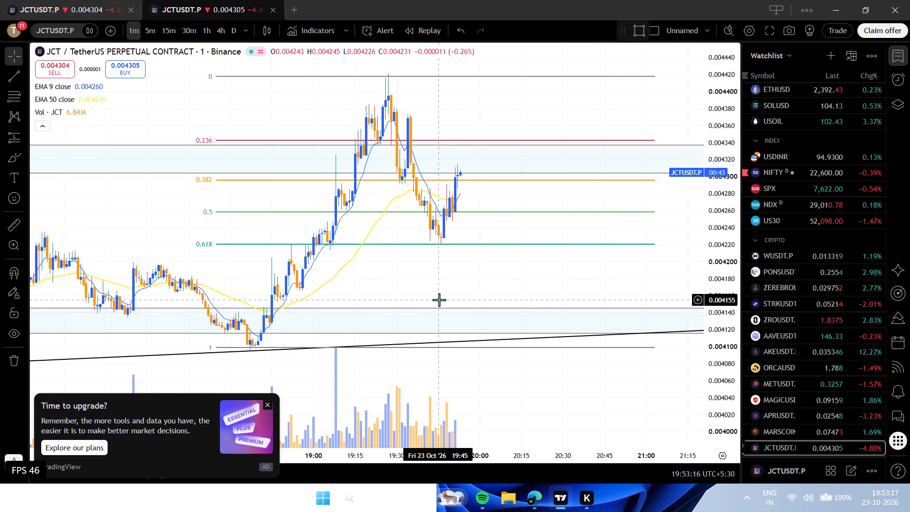
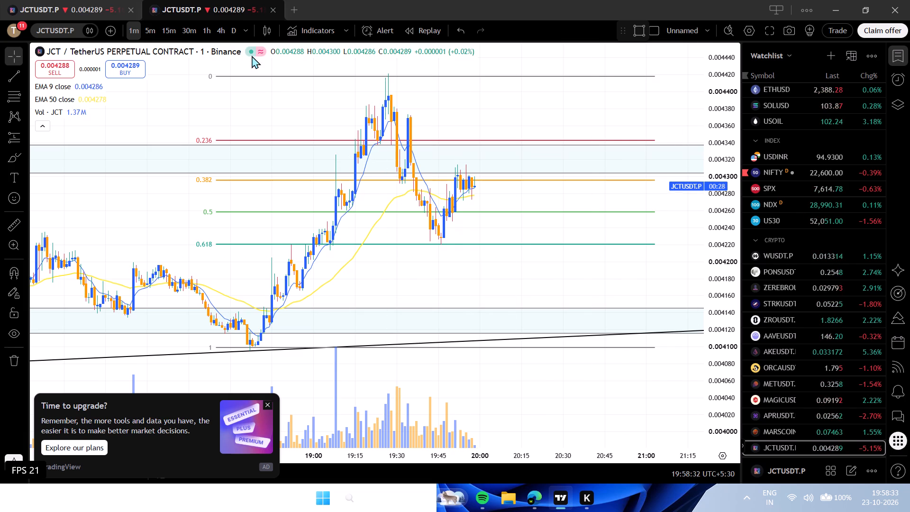
Load GOLD from the watchlist into the 15-minute chart and examine its latest candles against the rising trend line, shaded zones and horizontal level.
click(111, 0)
scroll(800, 187, up, 6)
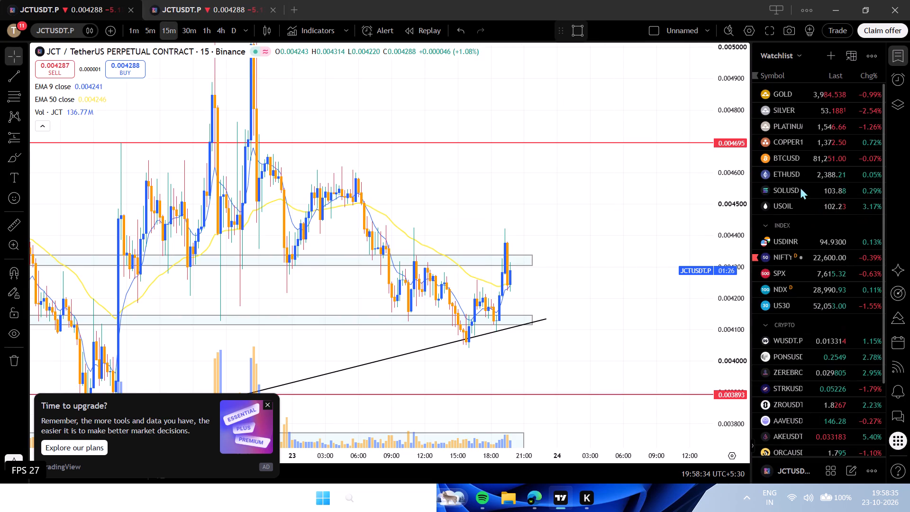
click(820, 89)
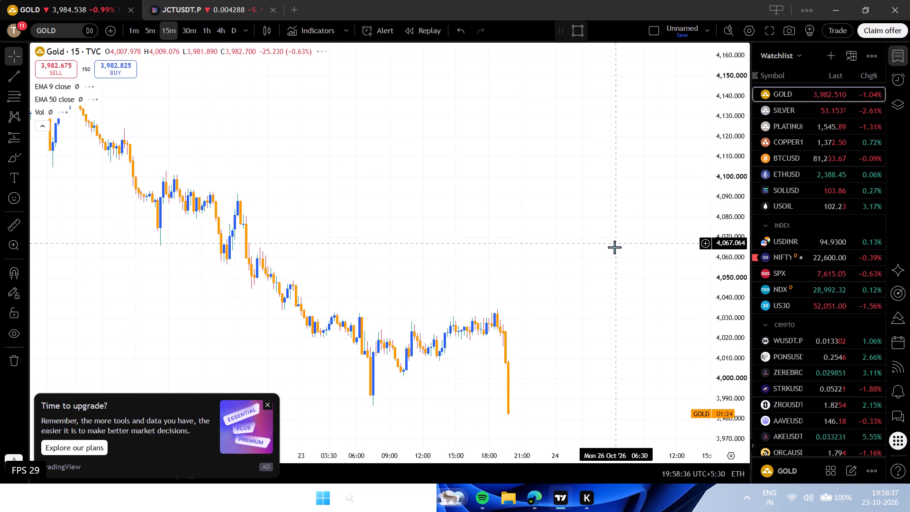
drag(614, 247, 619, 129)
drag(619, 182, 608, 138)
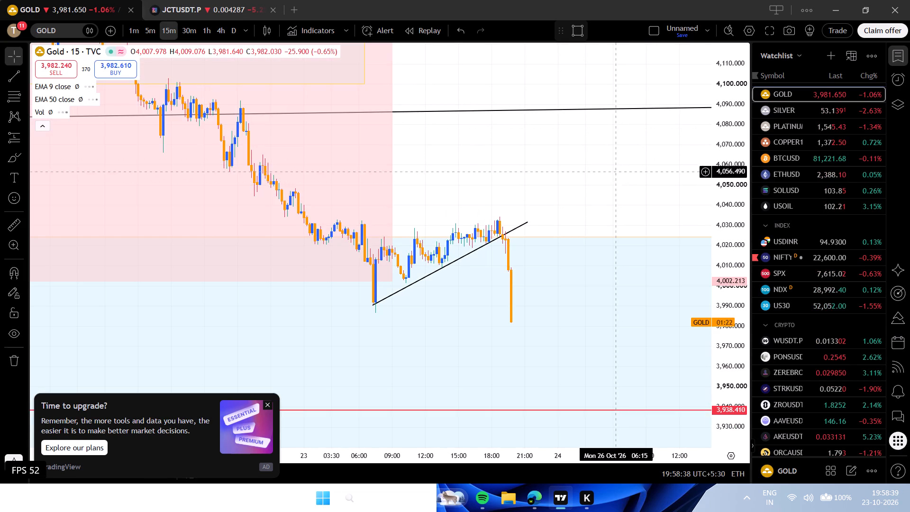
drag(608, 138, 598, 103)
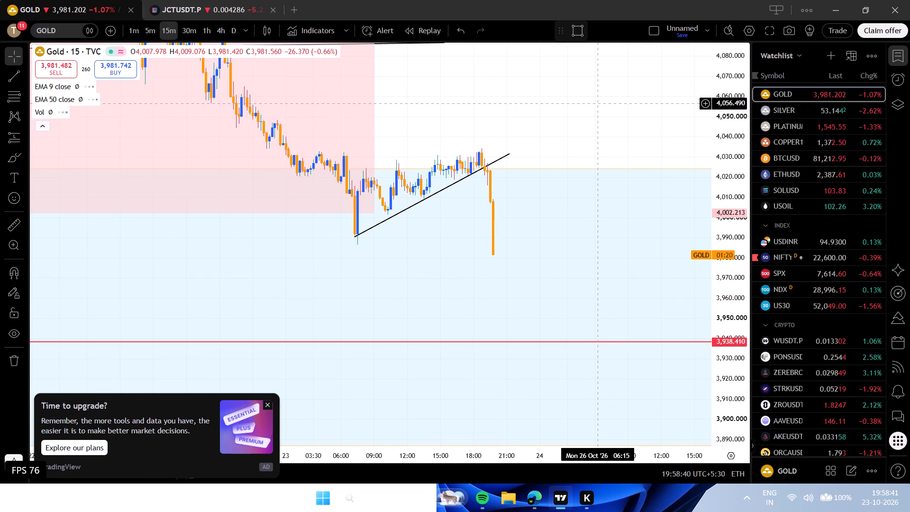
drag(598, 103, 598, 105)
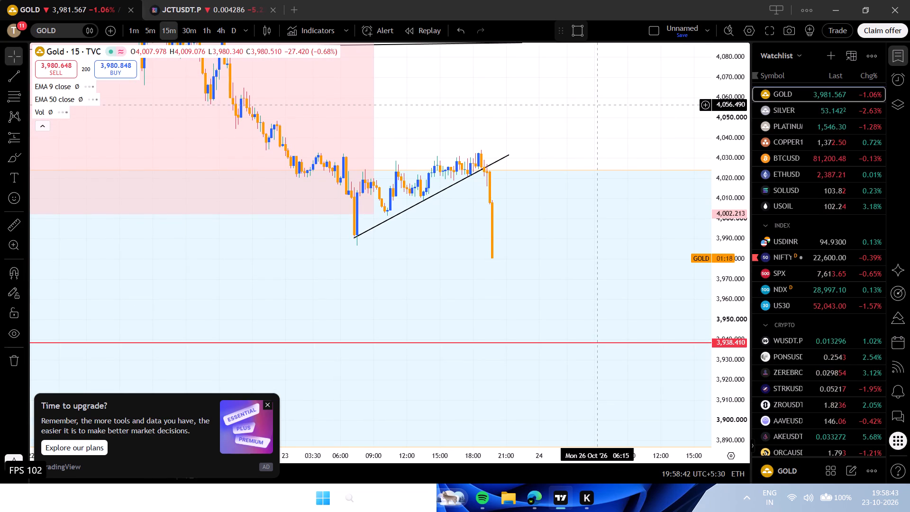
drag(598, 105, 588, 119)
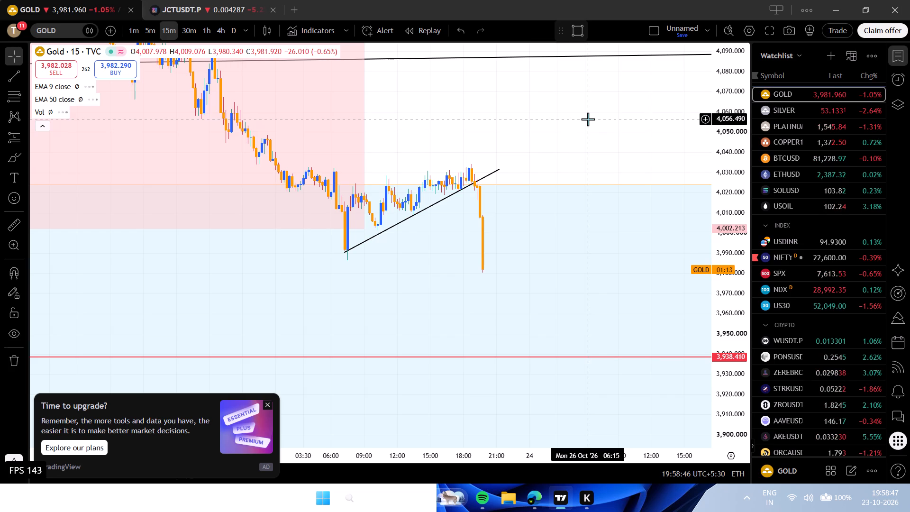
drag(588, 119, 572, 111)
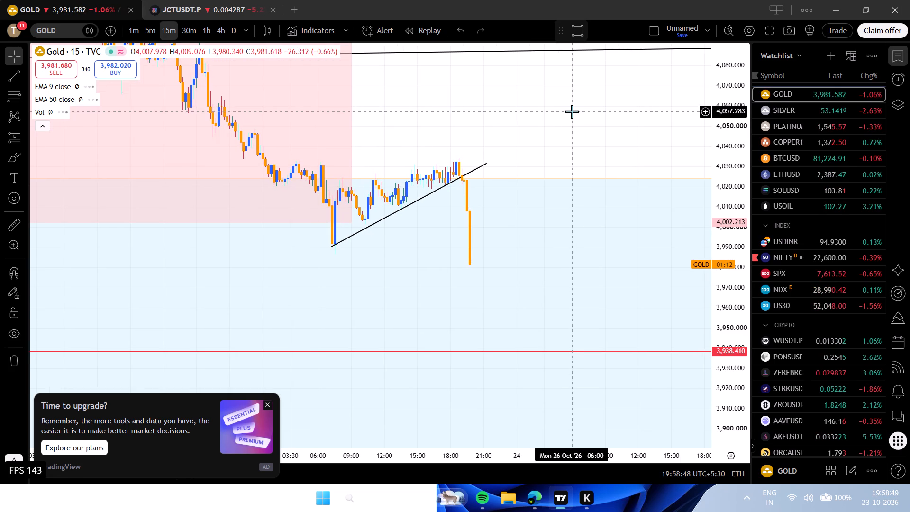
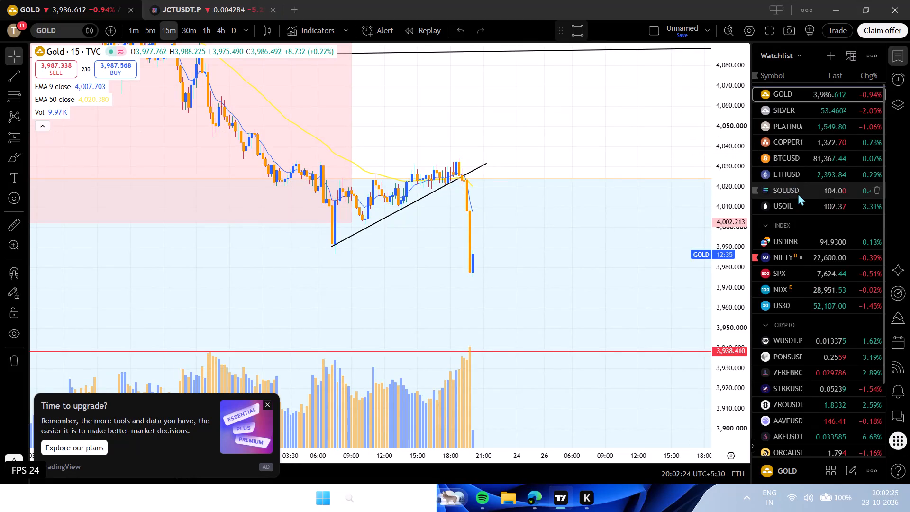
Load USOIL from the watchlist into the 15-minute chart and examine its recent price action against the pending zone and upper shaded zone.
click(800, 195)
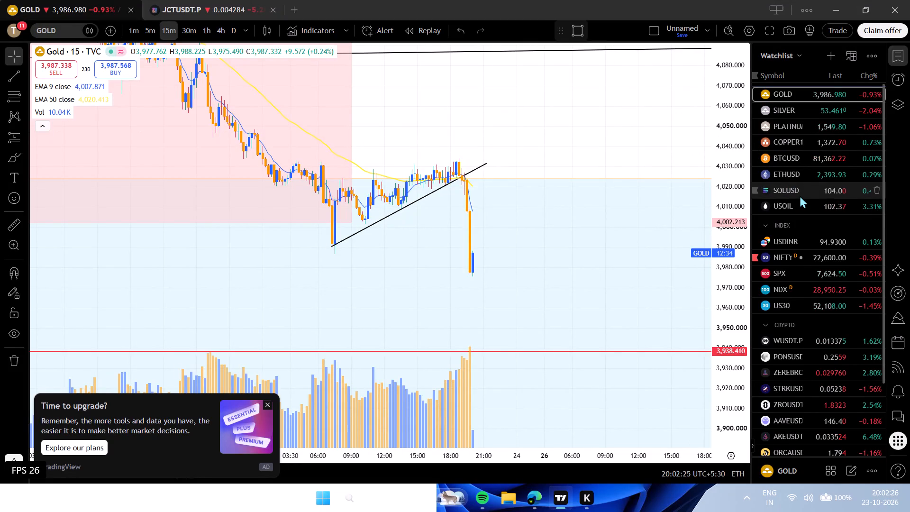
click(806, 200)
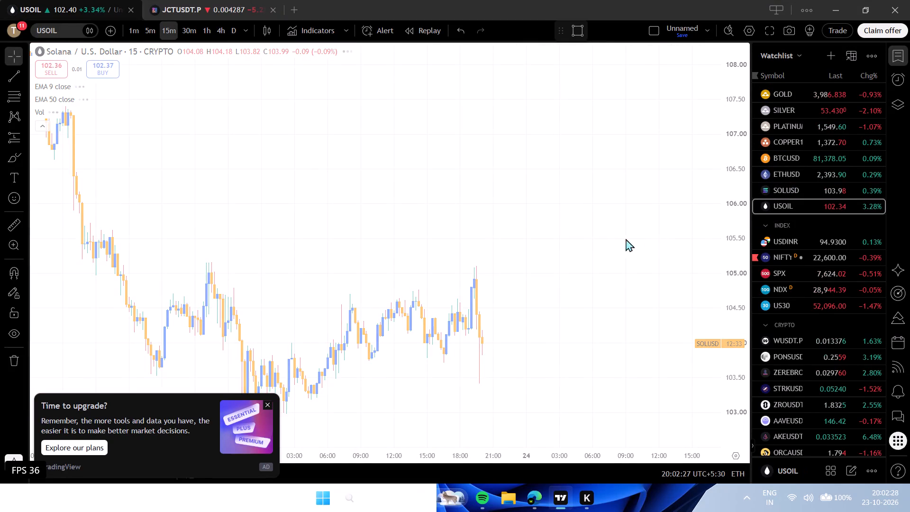
drag(627, 236, 633, 212)
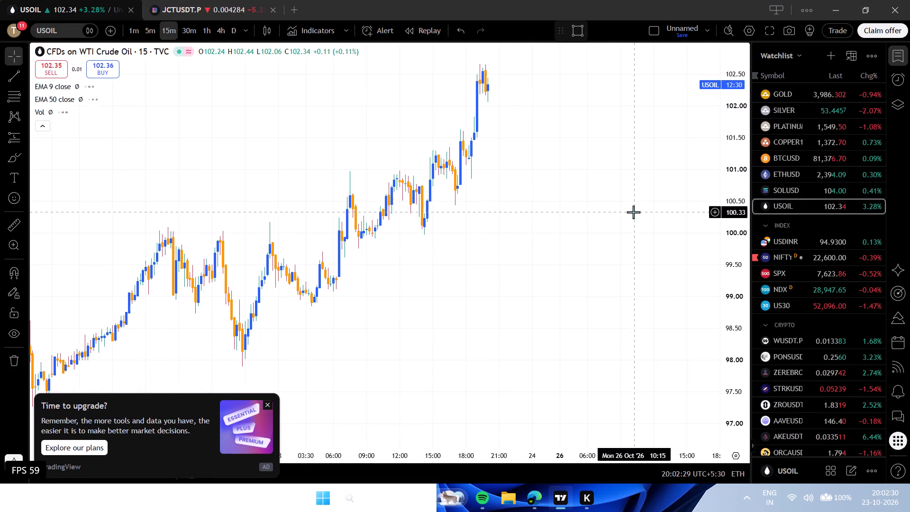
drag(481, 453, 641, 428)
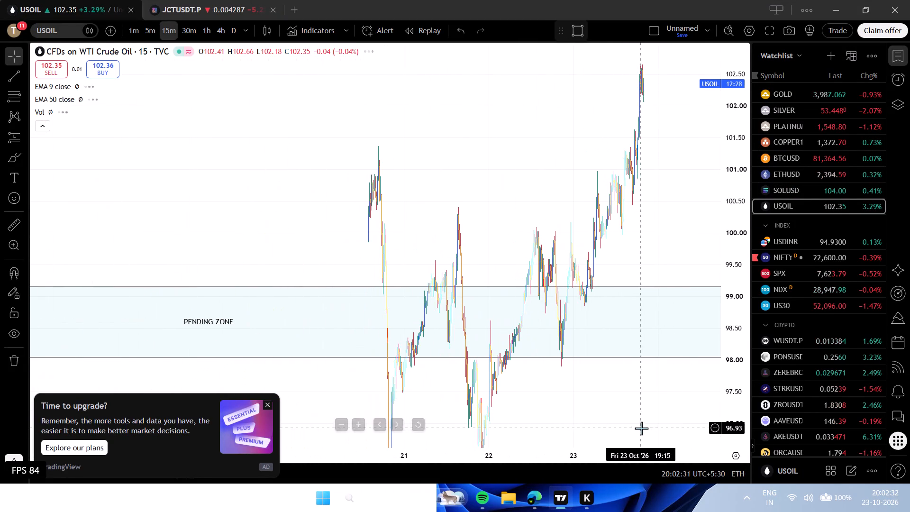
drag(739, 218, 744, 425)
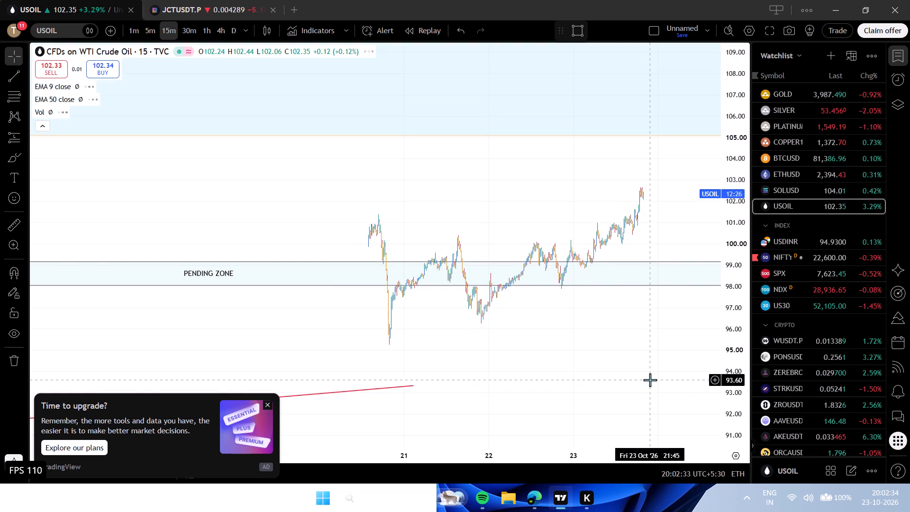
drag(650, 380, 616, 376)
Return to the JCTUSDT.P 1-minute chart and examine the latest candles against the Fibonacci levels, shaded zones and rising trend line.
click(222, 0)
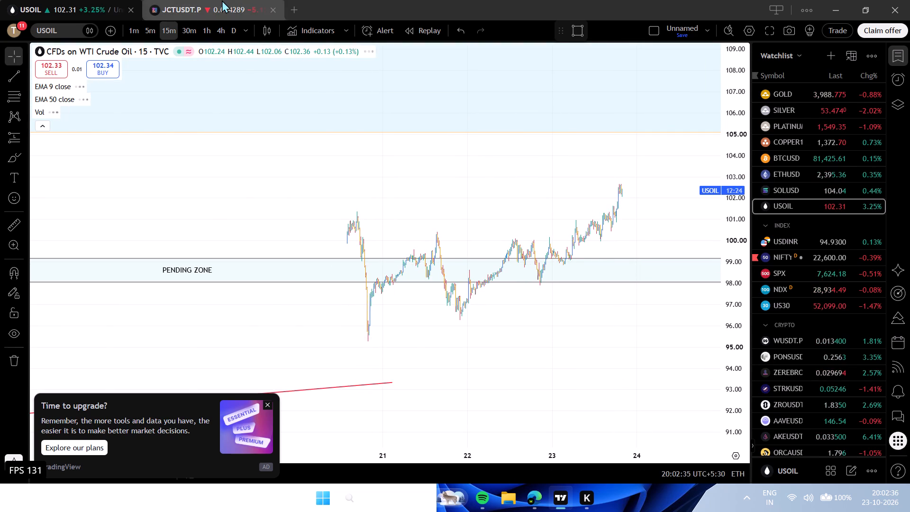
drag(513, 279, 491, 277)
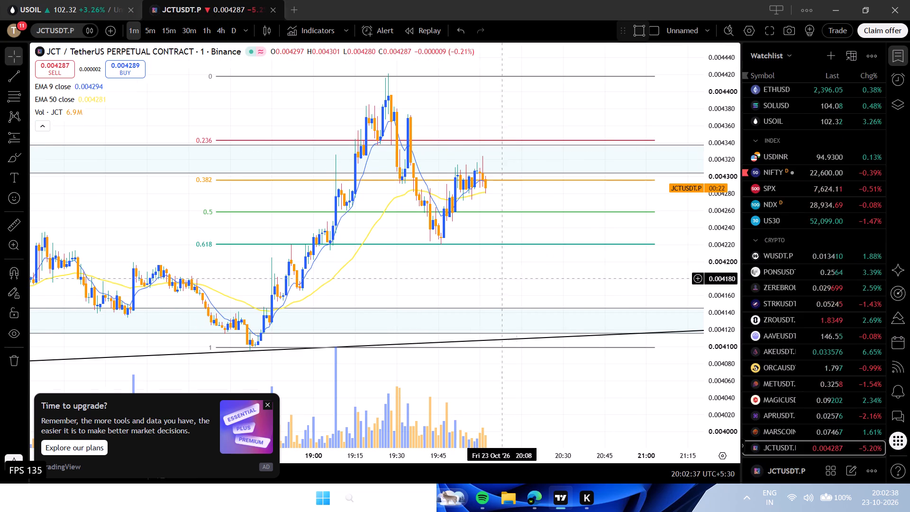
drag(491, 277, 474, 272)
drag(712, 301, 714, 342)
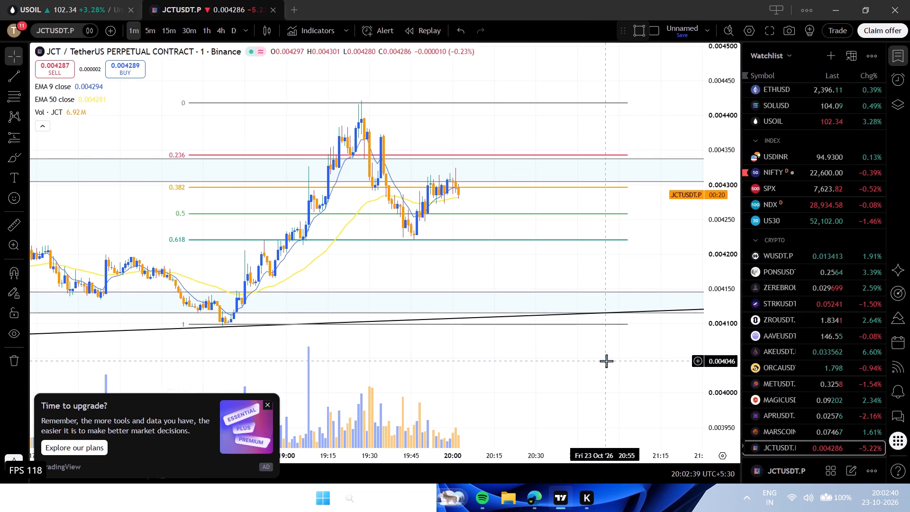
drag(606, 361, 605, 329)
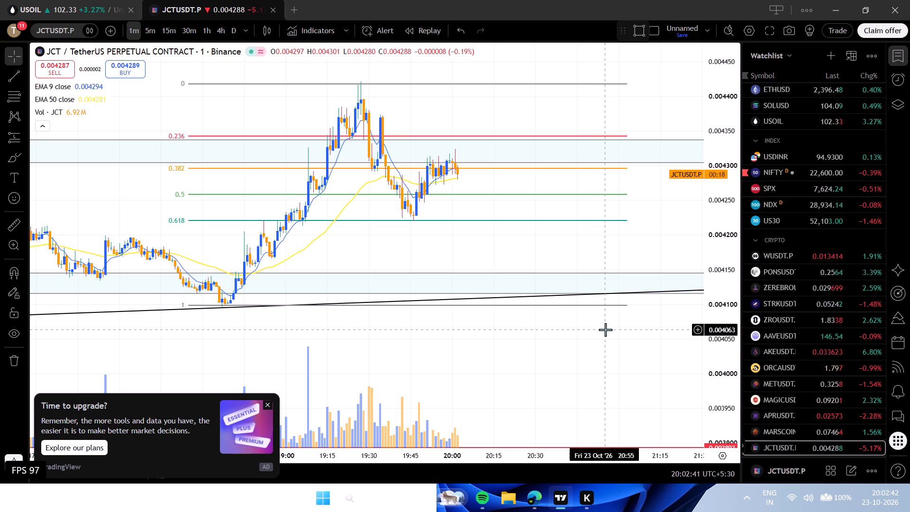
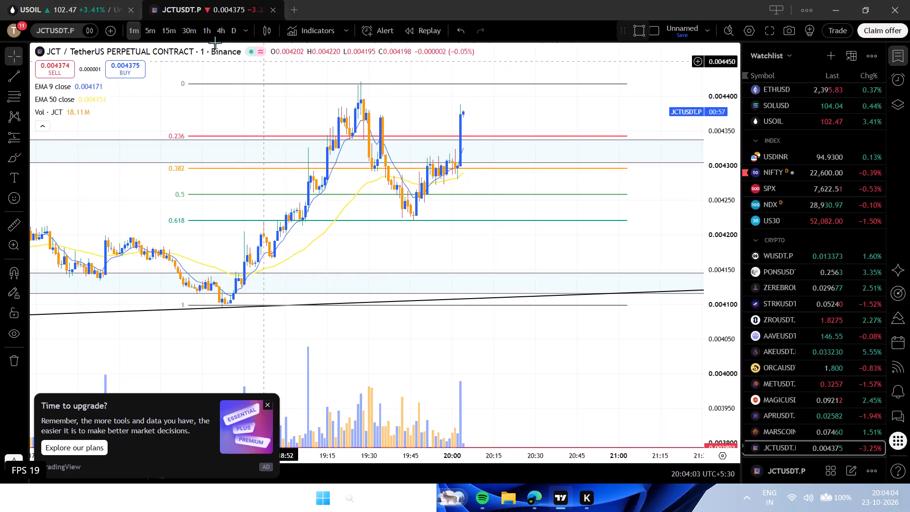
Load GOLD from the watchlist into the 15-minute chart and examine the recent drop against the short rising trend line and shaded zones.
click(111, 0)
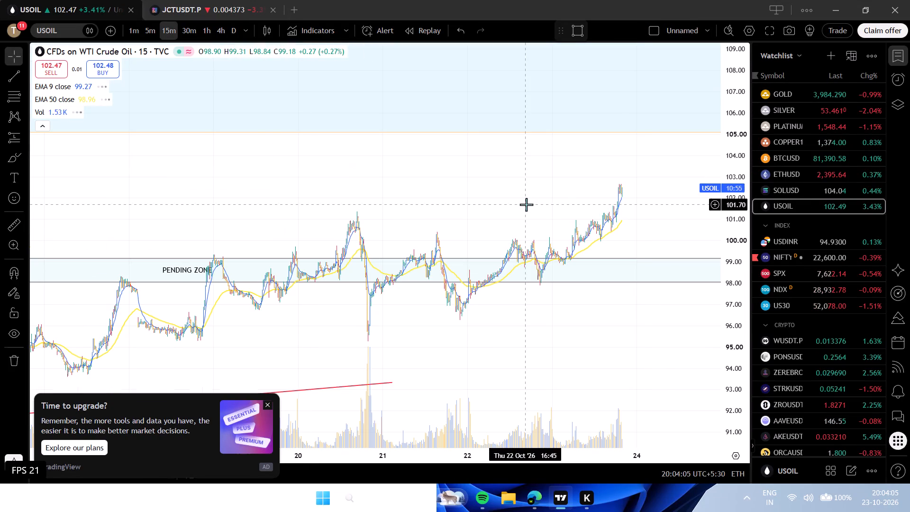
scroll(810, 162, up, 4)
click(817, 97)
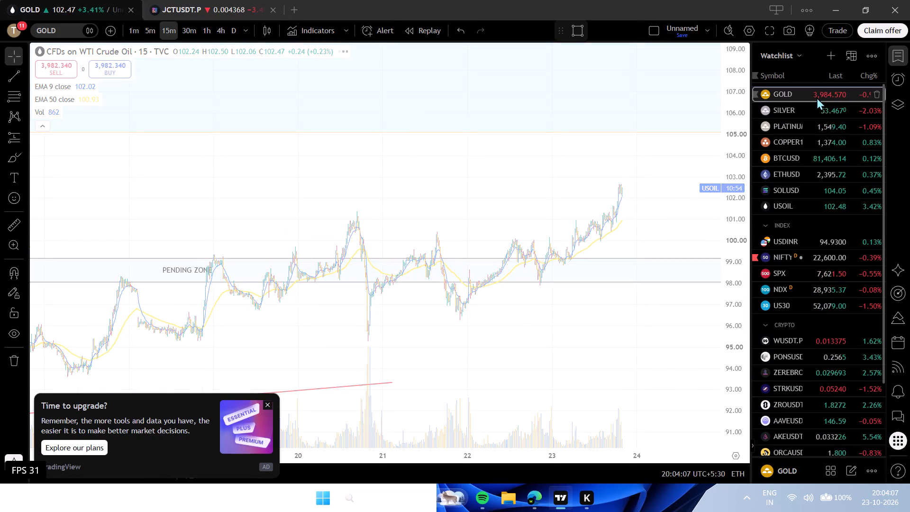
drag(674, 328, 624, 183)
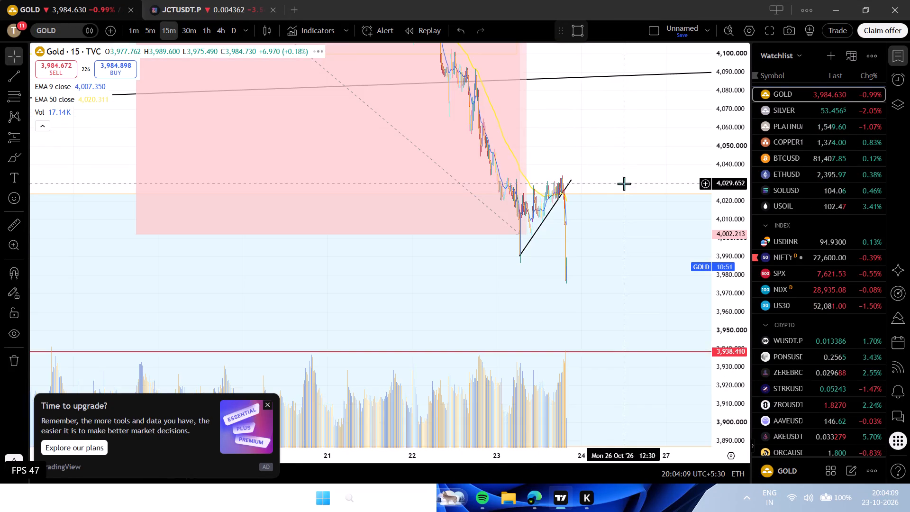
drag(578, 461, 334, 429)
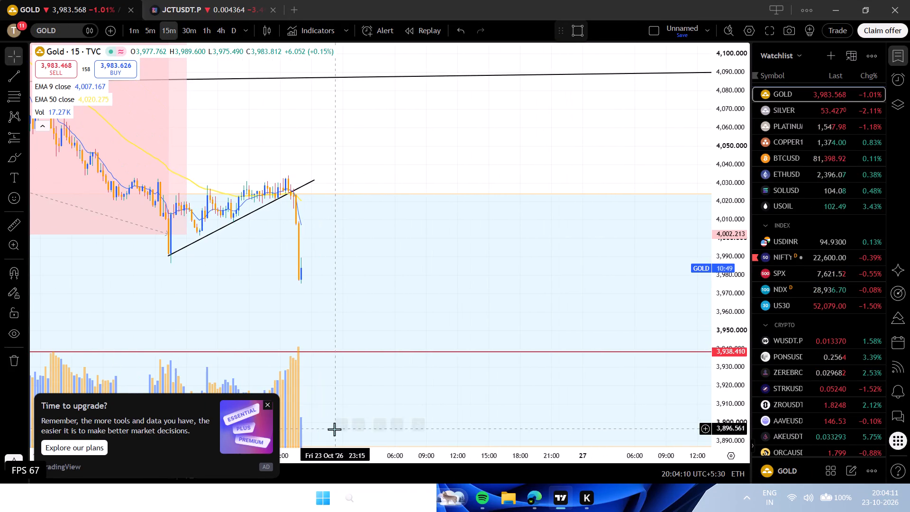
drag(437, 167, 626, 124)
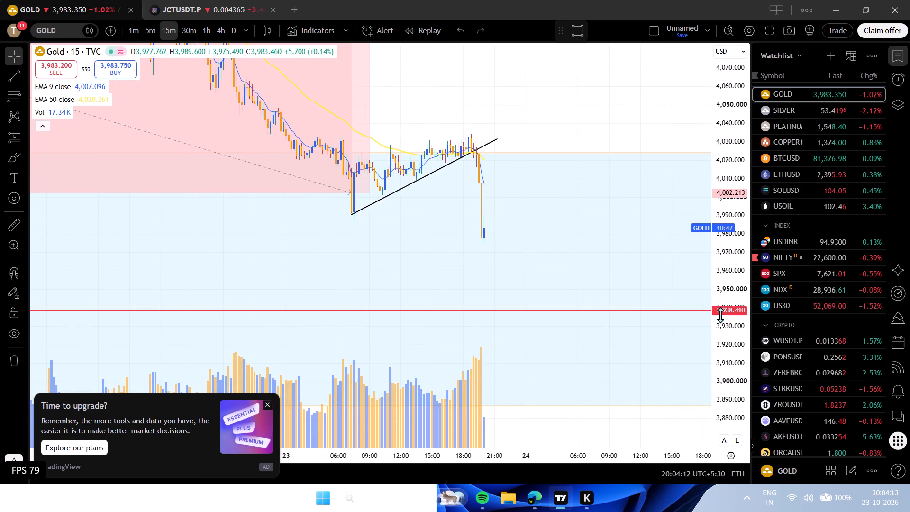
drag(720, 315, 735, 172)
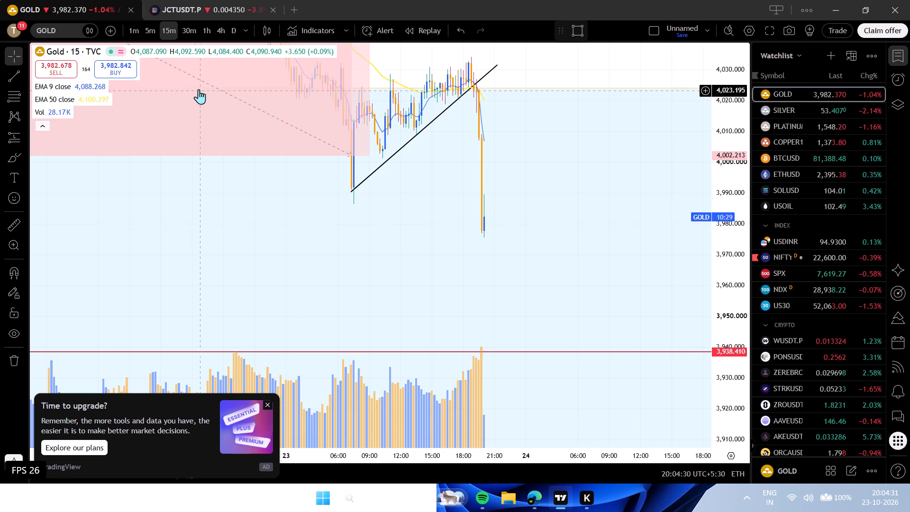
Change the GOLD chart to the 1-minute timeframe and examine the latest candles below the black trend line.
click(127, 30)
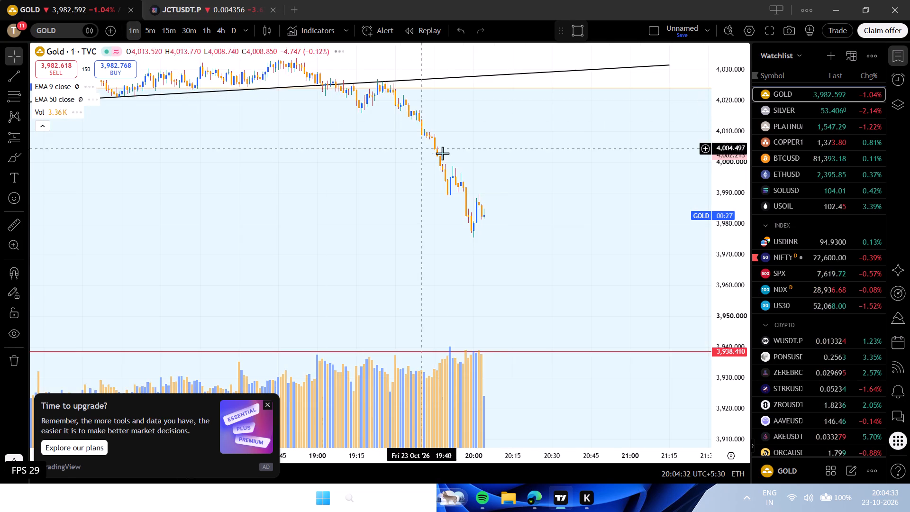
drag(606, 77, 555, 105)
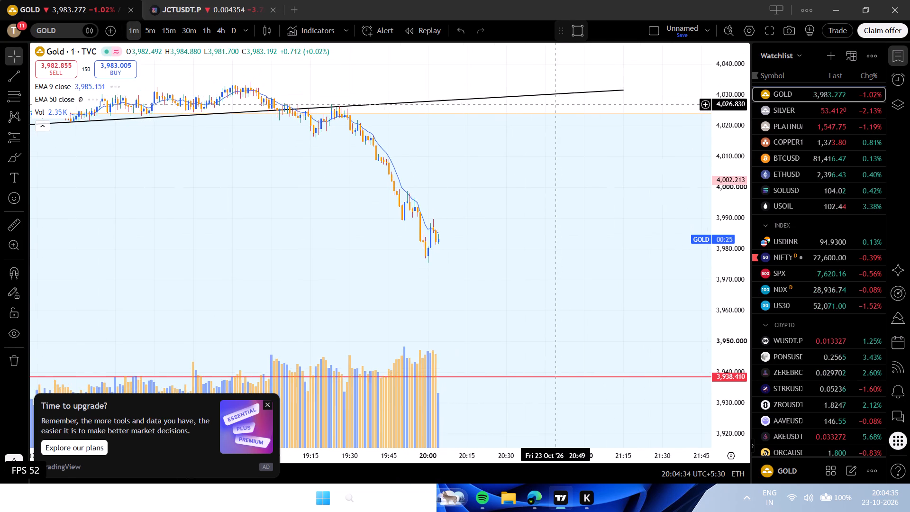
drag(555, 105, 553, 104)
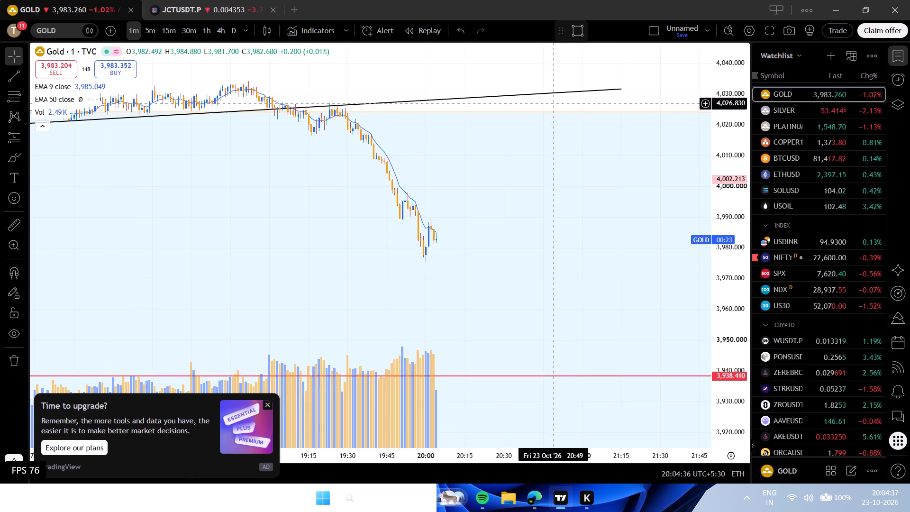
drag(553, 104, 548, 97)
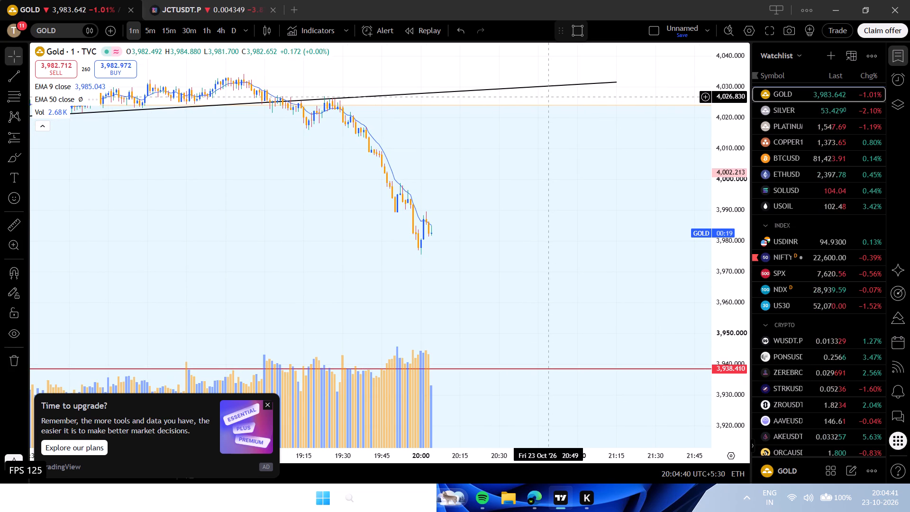
drag(548, 97, 593, 72)
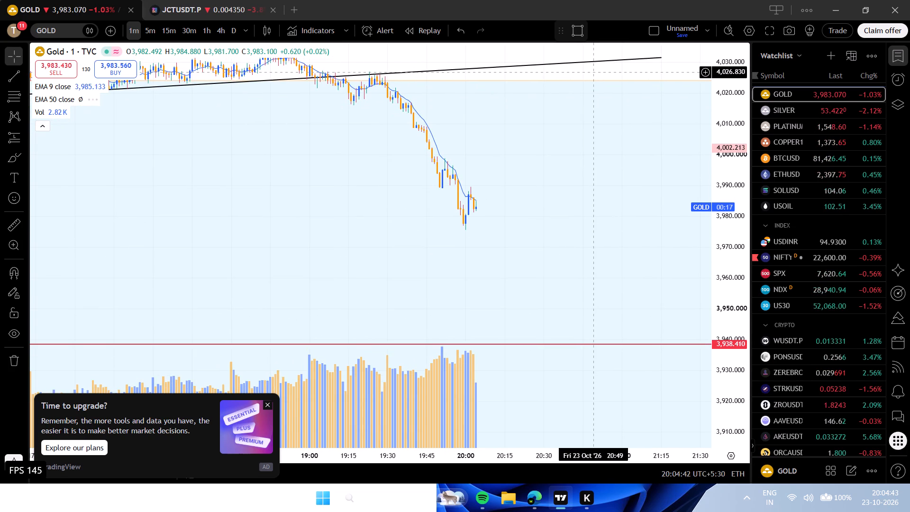
drag(593, 72, 580, 80)
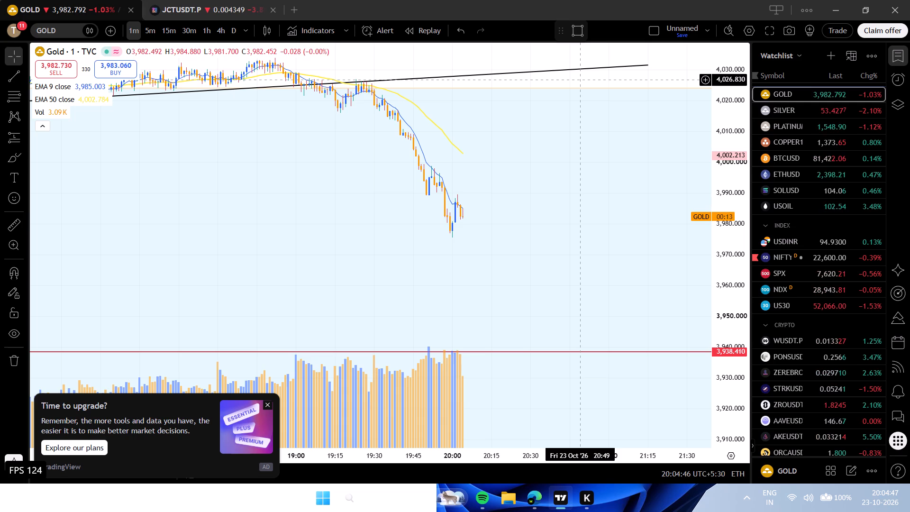
drag(580, 80, 573, 80)
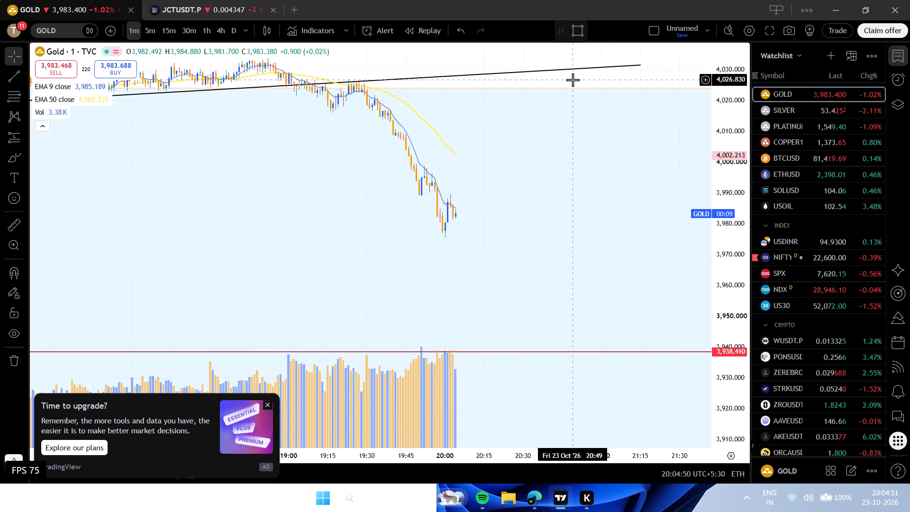
Return to the JCTUSDT.P 1-minute chart and examine the latest candles against the Fibonacci levels and the price area above them.
click(185, 0)
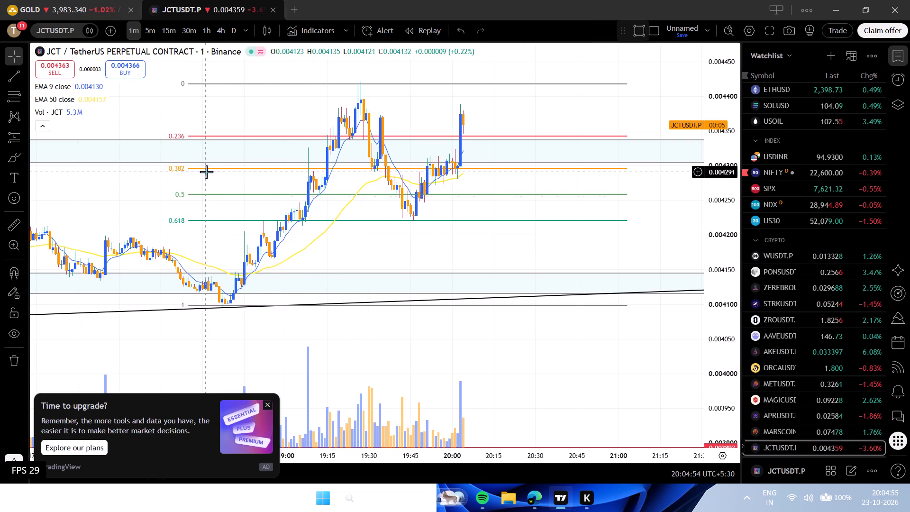
drag(138, 108, 173, 137)
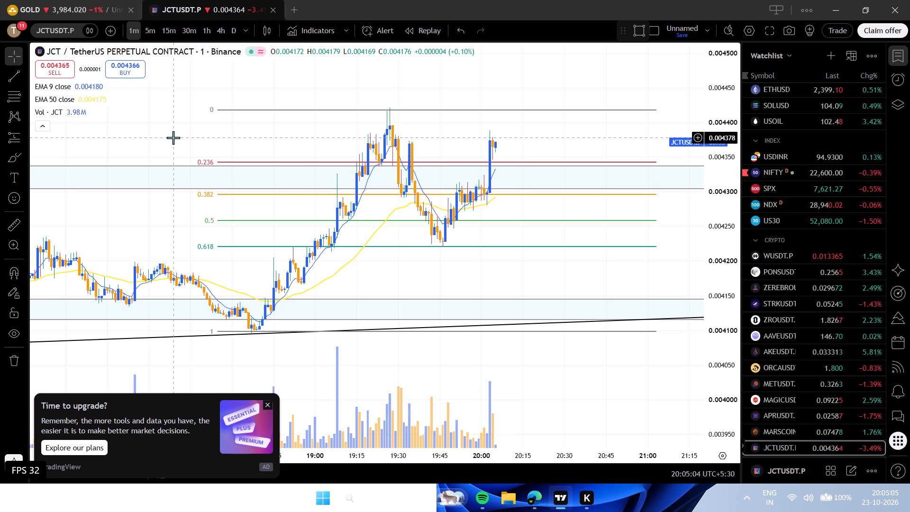
drag(173, 137, 188, 319)
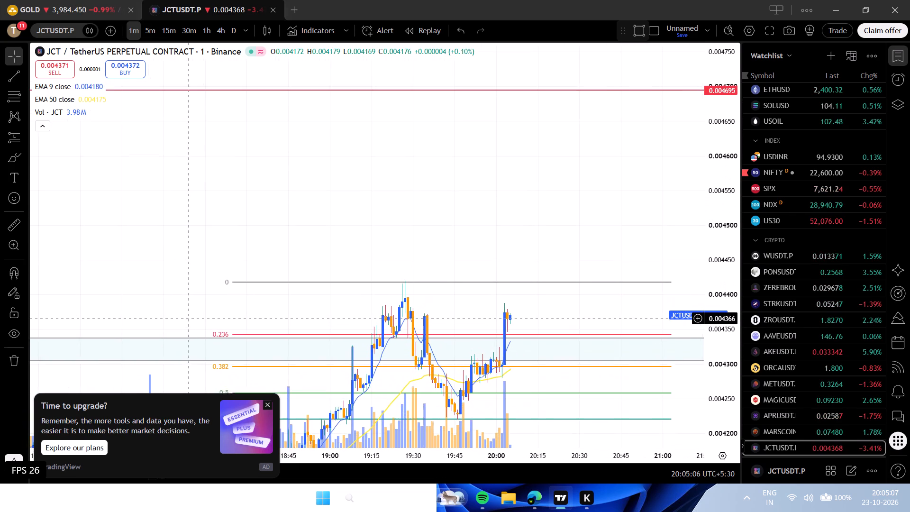
drag(188, 319, 157, 243)
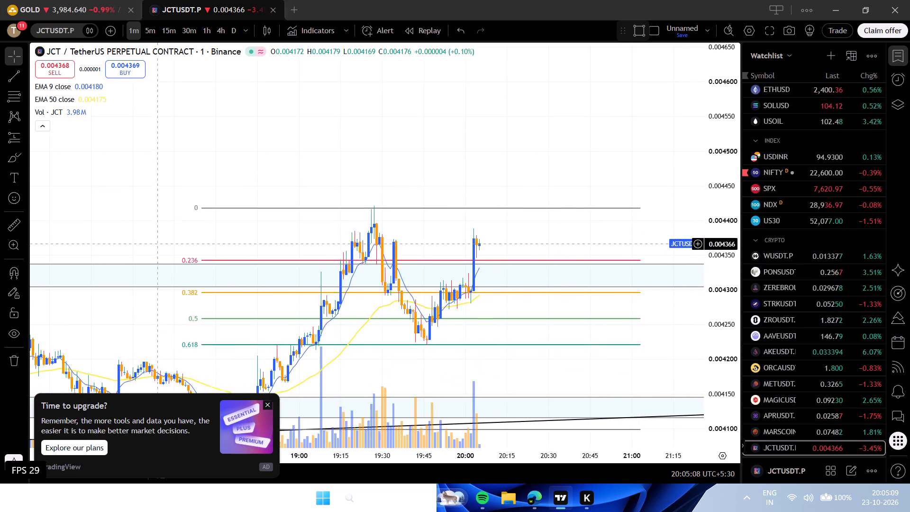
drag(157, 243, 158, 220)
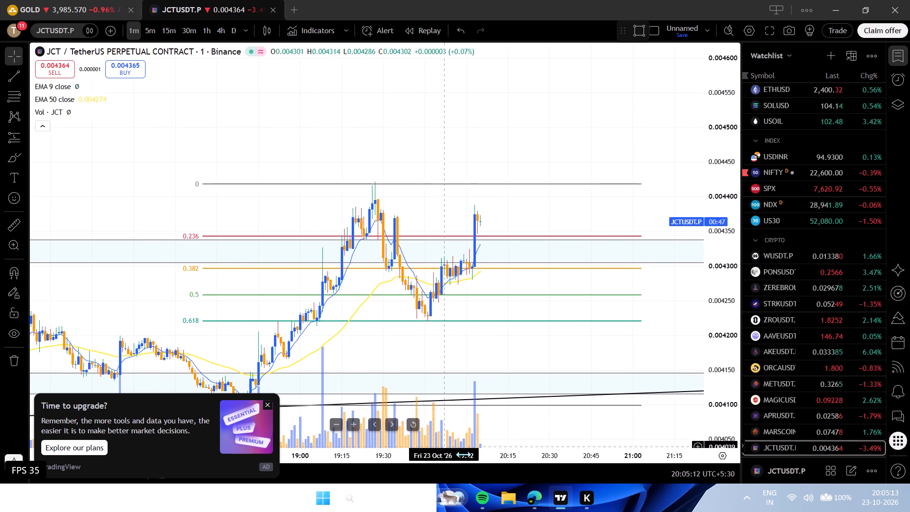
Switch to the Coinglass JCT futures page in Edge, reload it, and show the OI-weighted funding rate at the 15 minute interval.
click(528, 497)
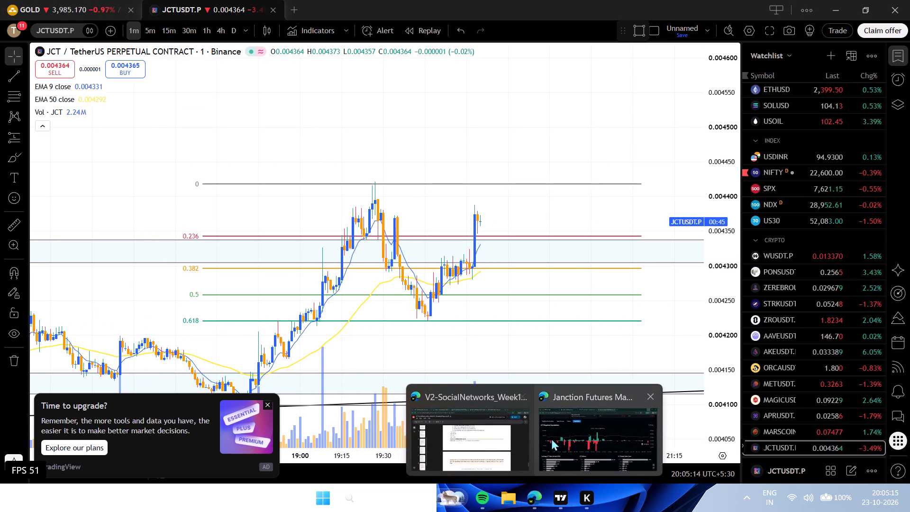
click(551, 438)
click(32, 40)
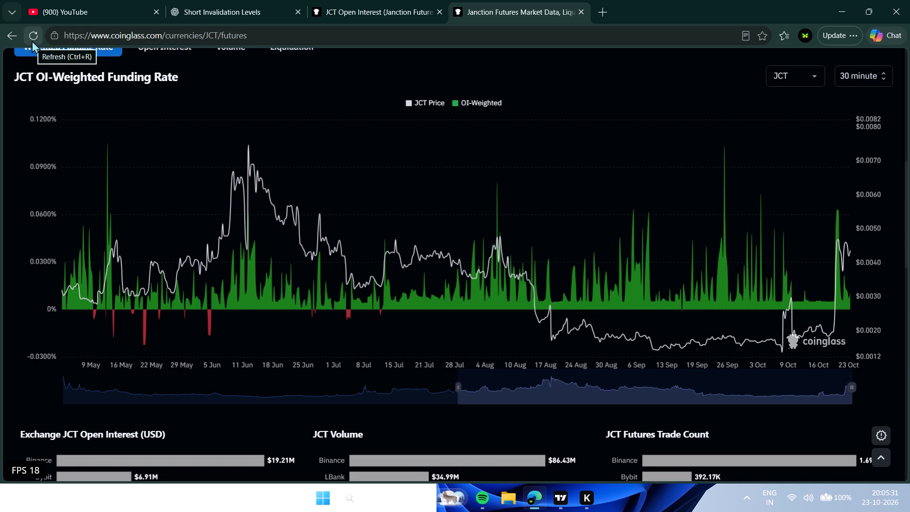
click(38, 36)
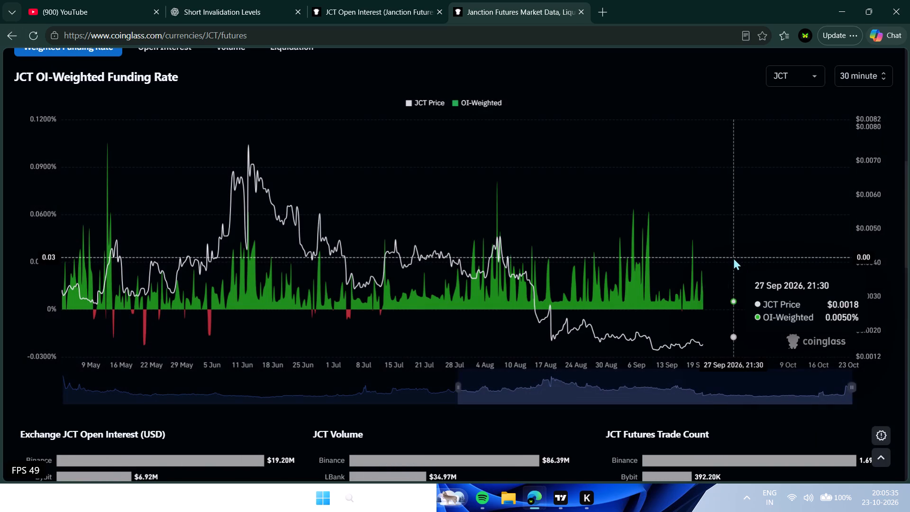
click(880, 80)
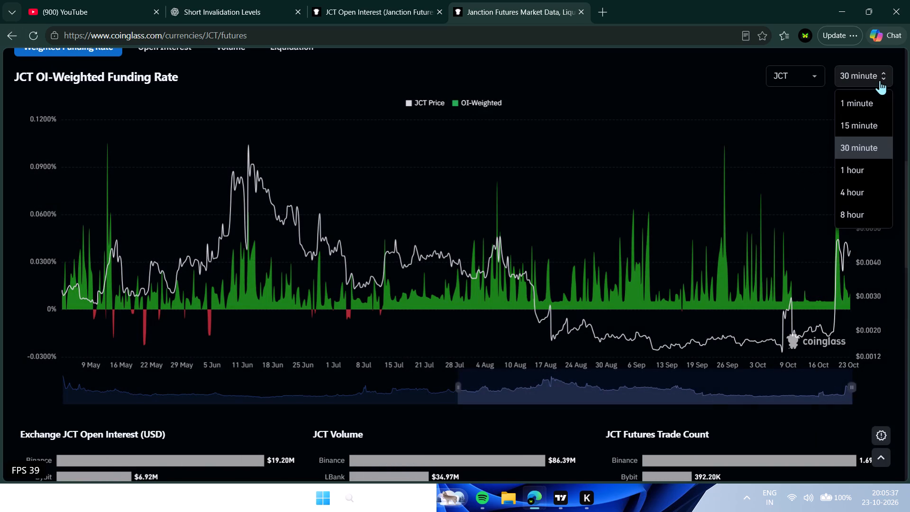
click(846, 135)
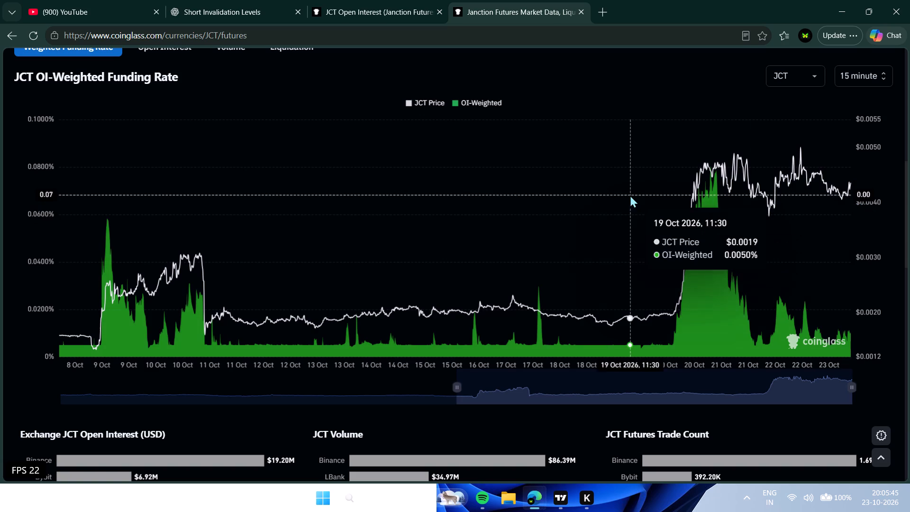
Reload the Coinglass JCT Open Interest page to refresh its data.
click(365, 0)
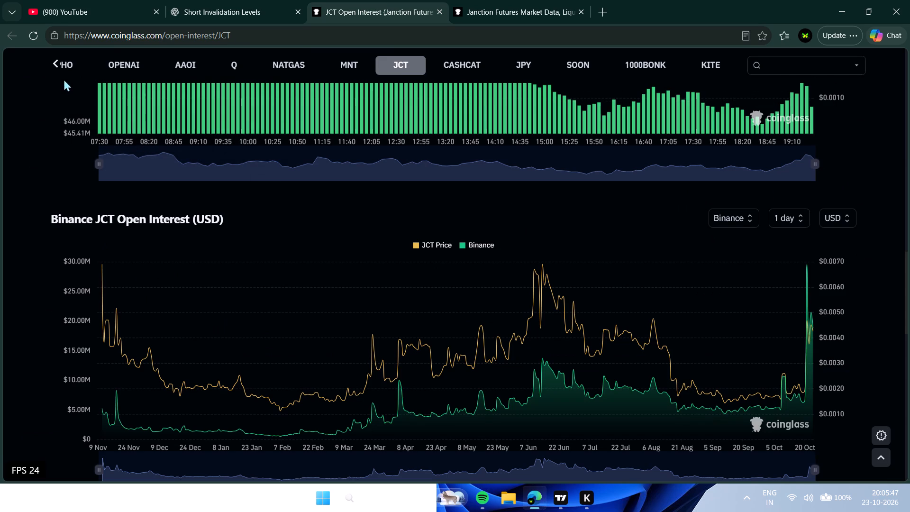
click(35, 38)
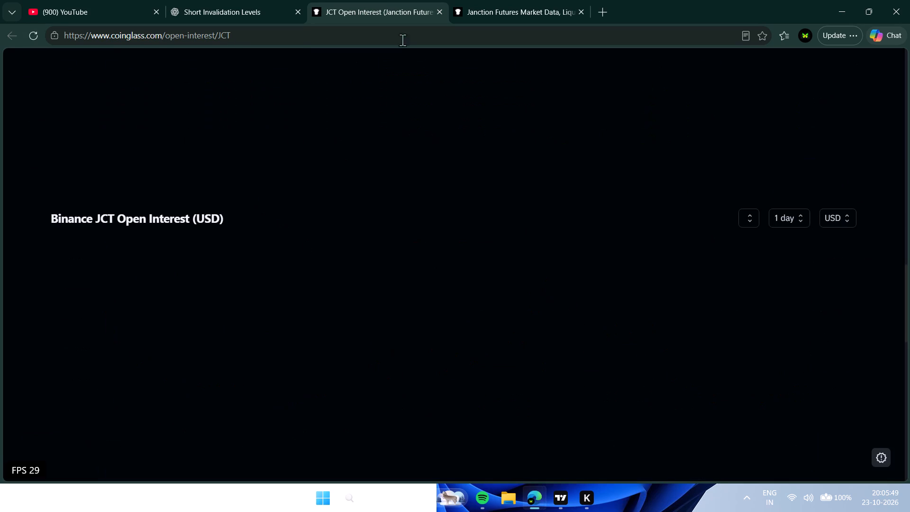
On the JCT futures page, show the Perpetual Liquidations chart at the 1 minute interval and examine the recent long and short liquidations.
click(476, 0)
scroll(474, 254, up, 2)
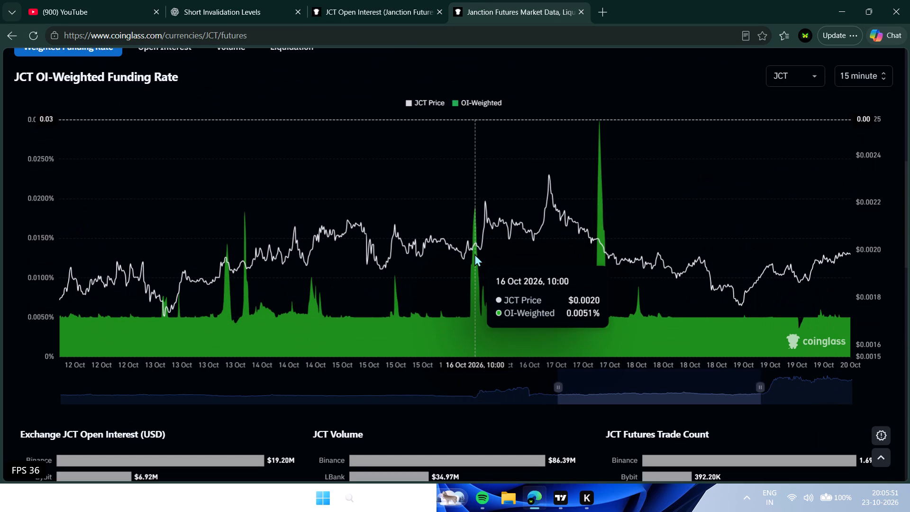
scroll(454, 397, up, 2)
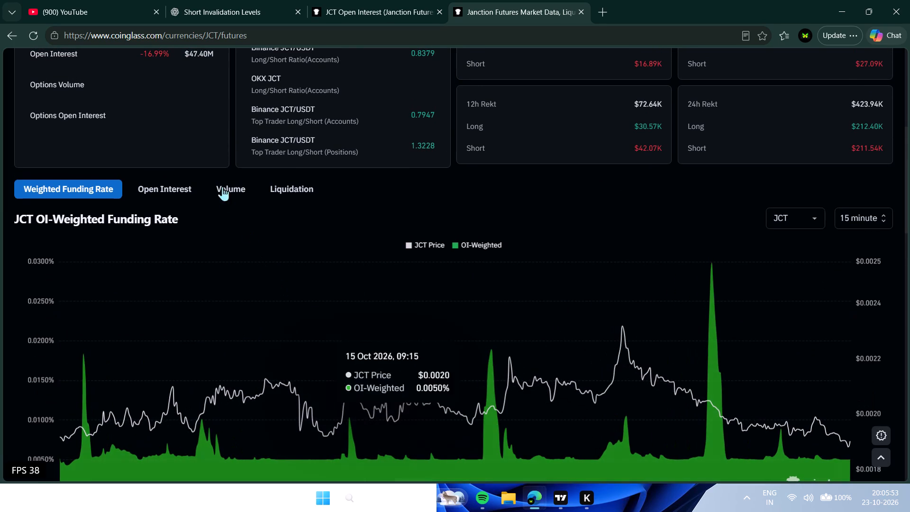
click(320, 190)
scroll(357, 200, down, 1)
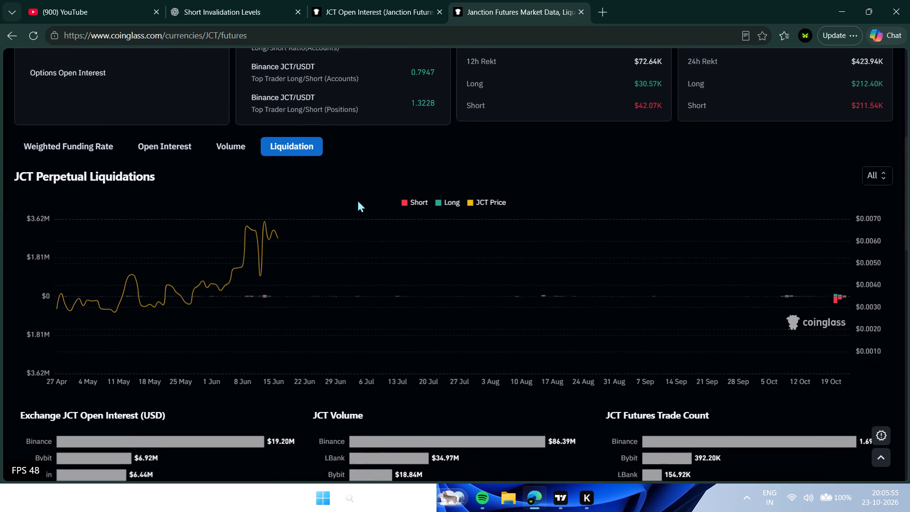
scroll(357, 200, down, 1)
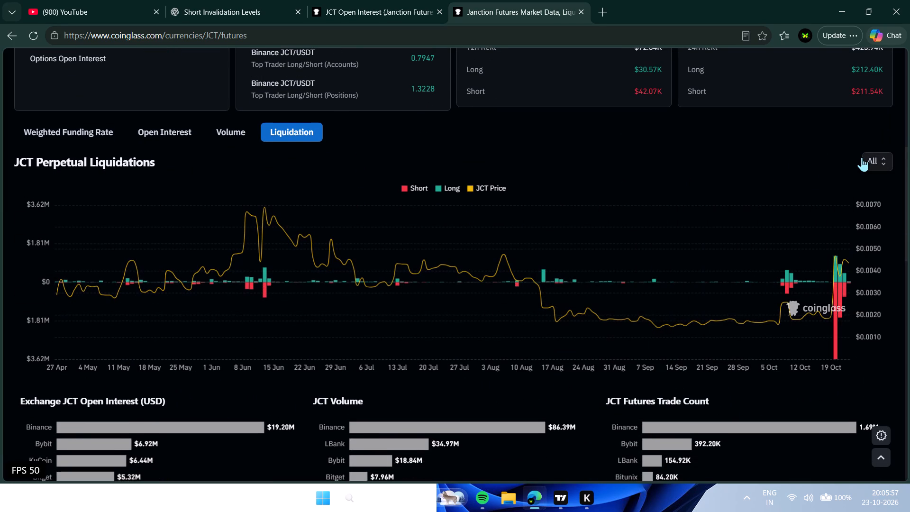
click(862, 157)
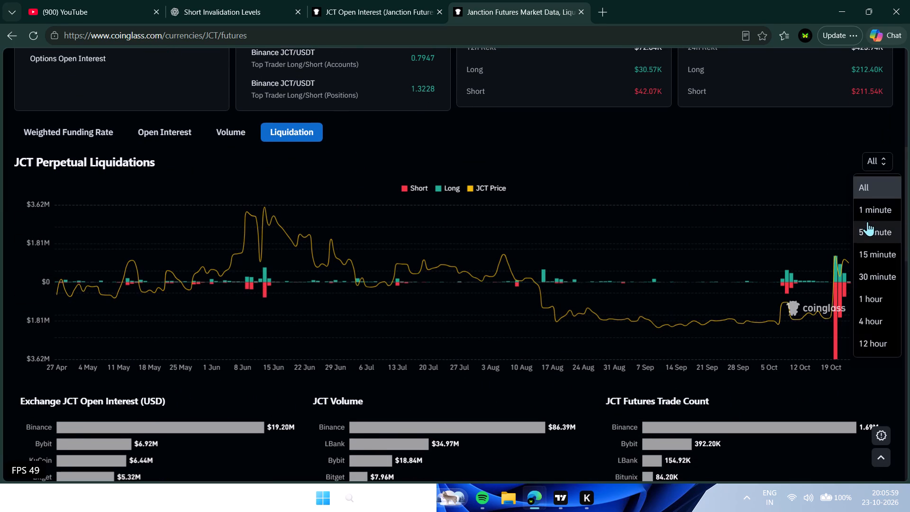
click(873, 207)
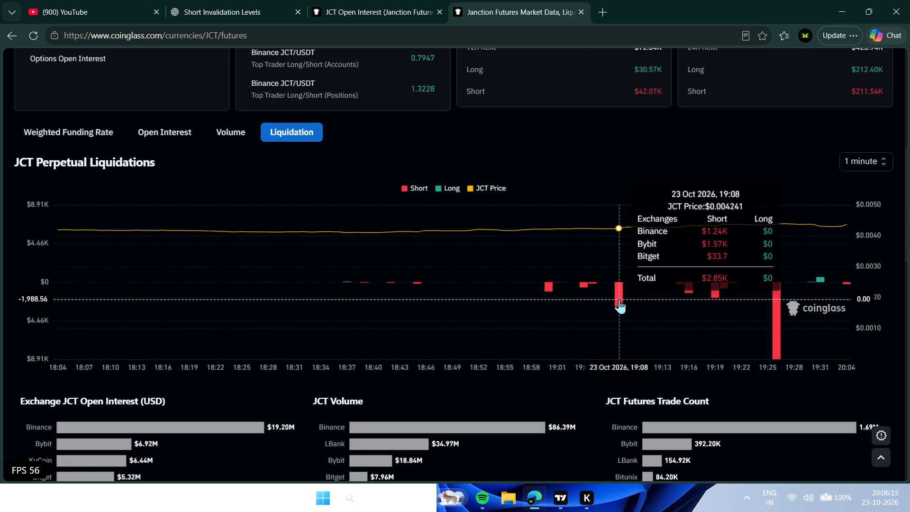
Review the Janction JCT Derivatives Data Analysis summary for volume, open interest, long/short ratios and the 1h to 24h liquidation figures.
scroll(669, 154, up, 1)
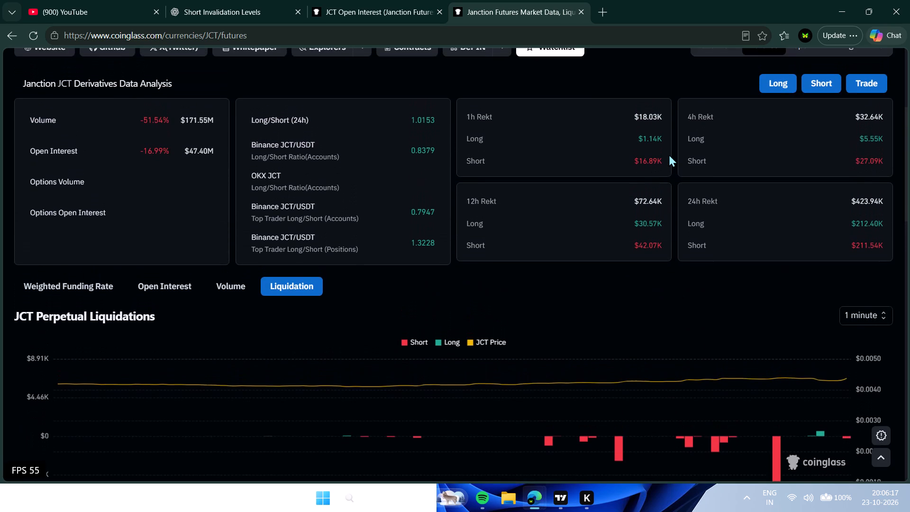
scroll(669, 154, up, 2)
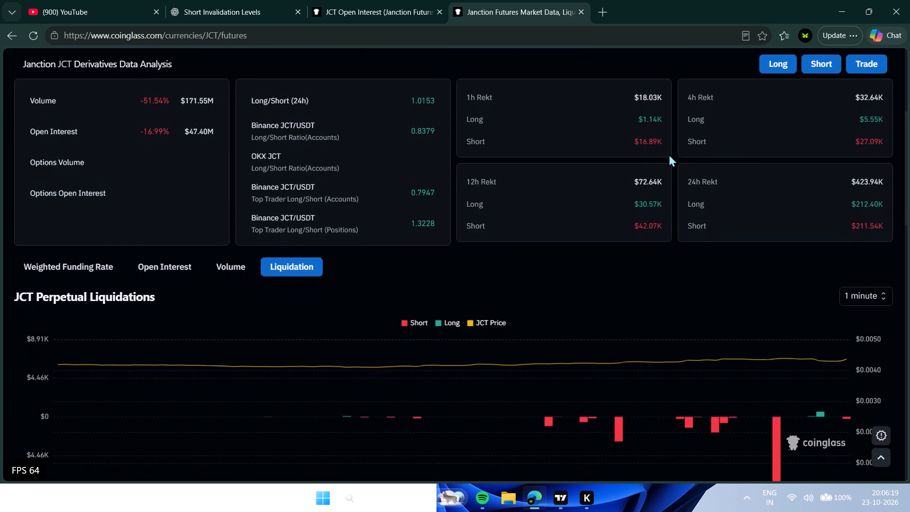
scroll(669, 154, up, 1)
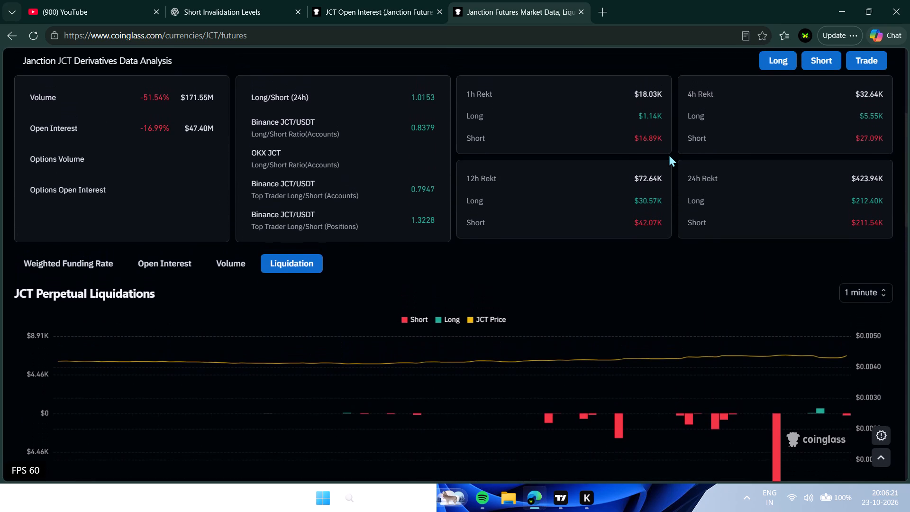
scroll(669, 154, up, 2)
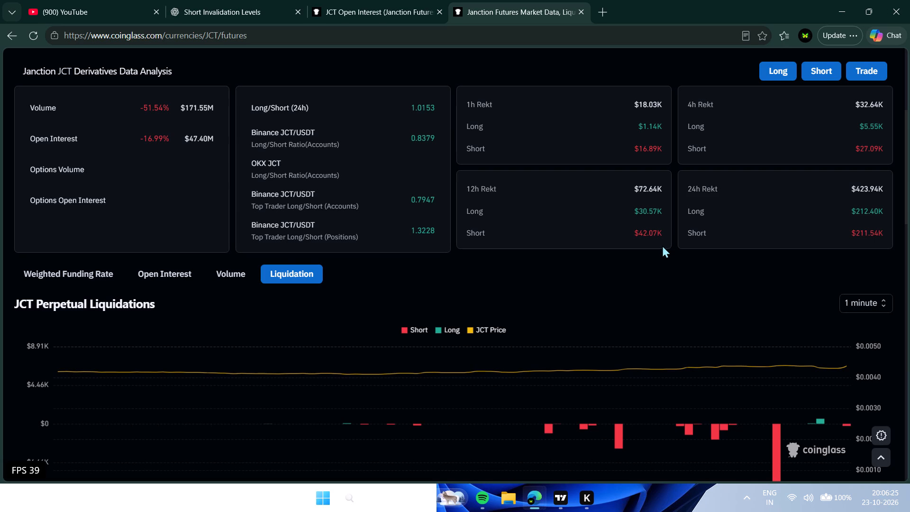
Show the JCT Open Interest (USD) chart on the futures page and examine open interest against price from late September to October.
scroll(662, 245, down, 1)
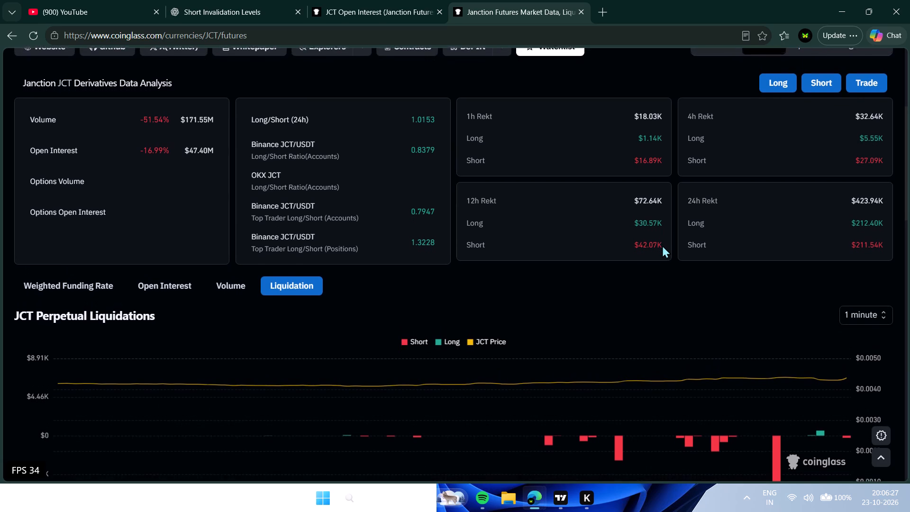
scroll(662, 245, down, 2)
scroll(287, 165, left, 1)
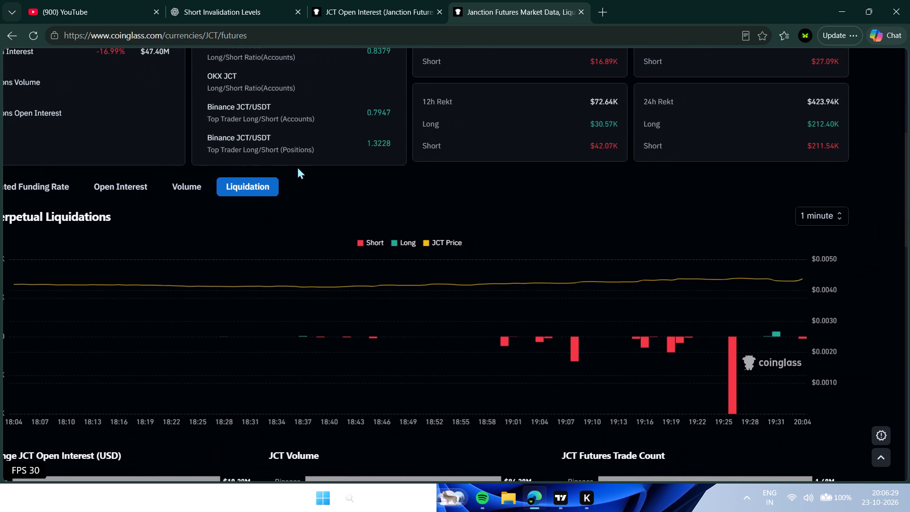
click(162, 192)
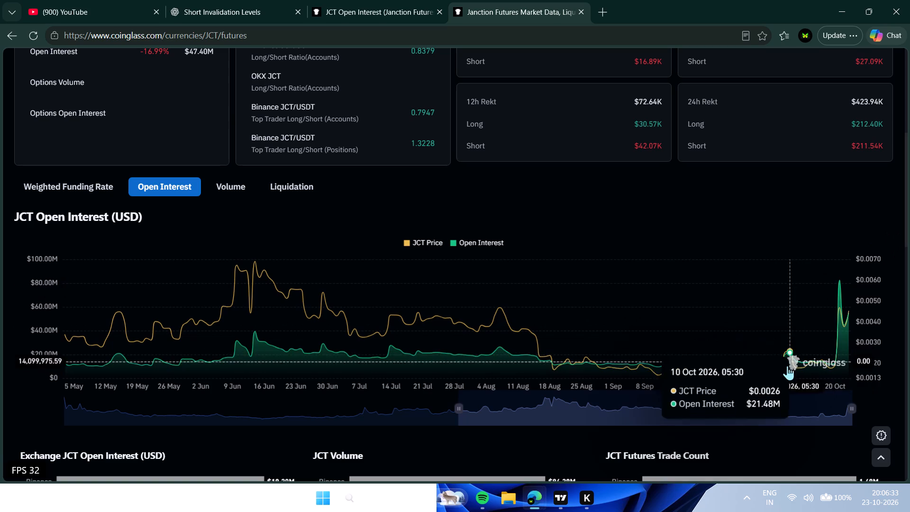
drag(803, 385, 739, 339)
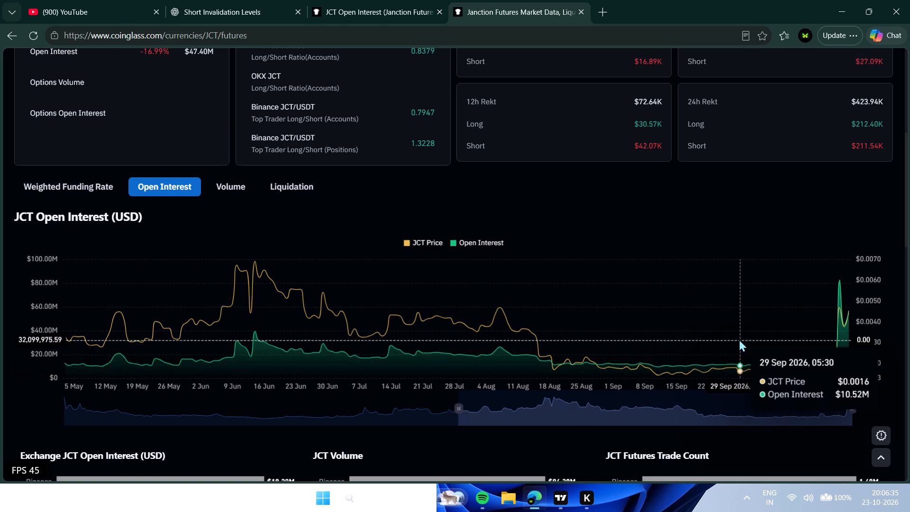
drag(739, 339, 680, 336)
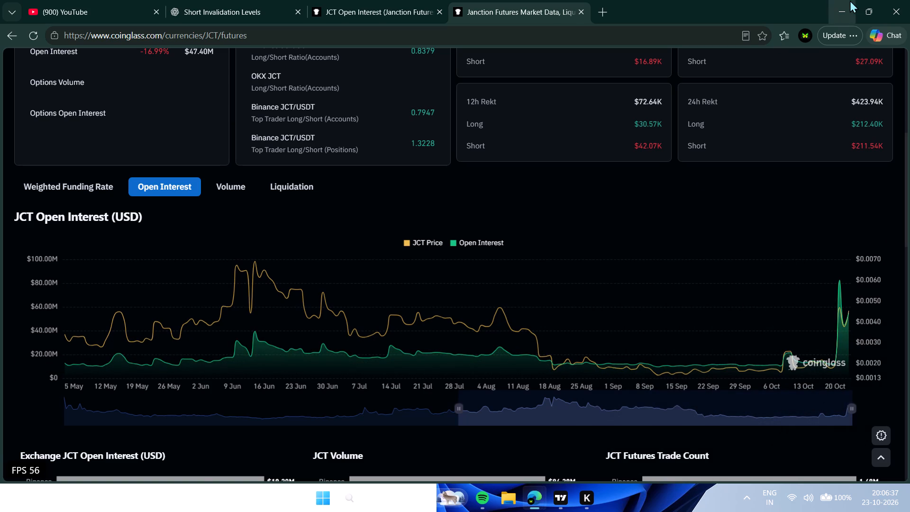
Switch back to TradingView and check the 1 minute JCTUSDT.P chart, glance at the GOLD chart, and return to JCTUSDT.P.
click(850, 0)
click(564, 142)
drag(564, 142, 666, 120)
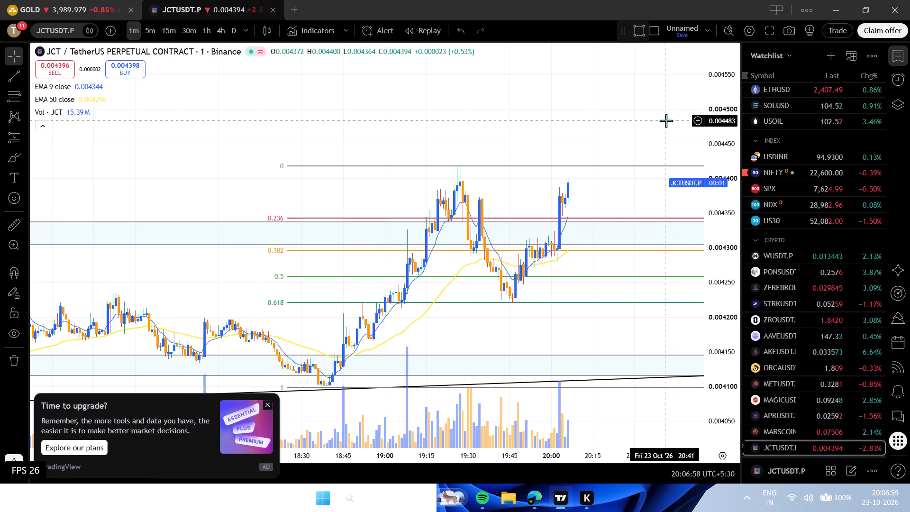
click(63, 0)
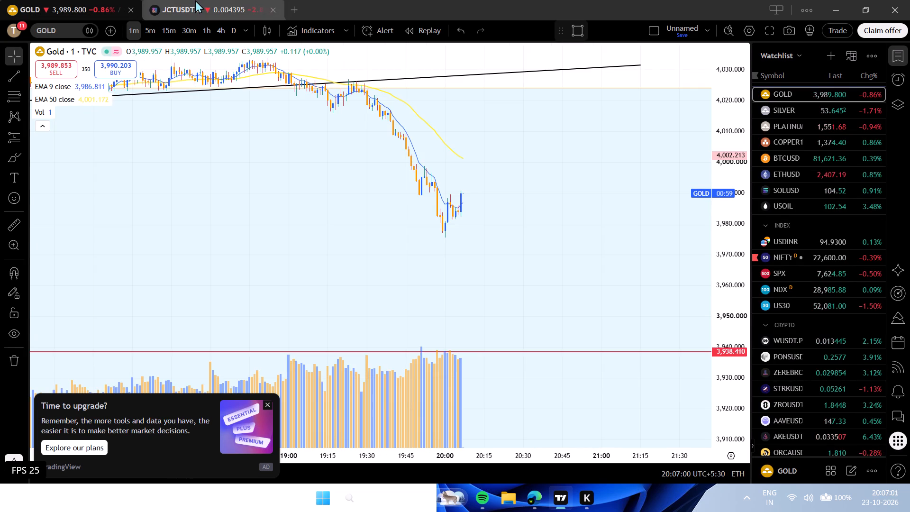
click(196, 0)
drag(441, 114, 418, 115)
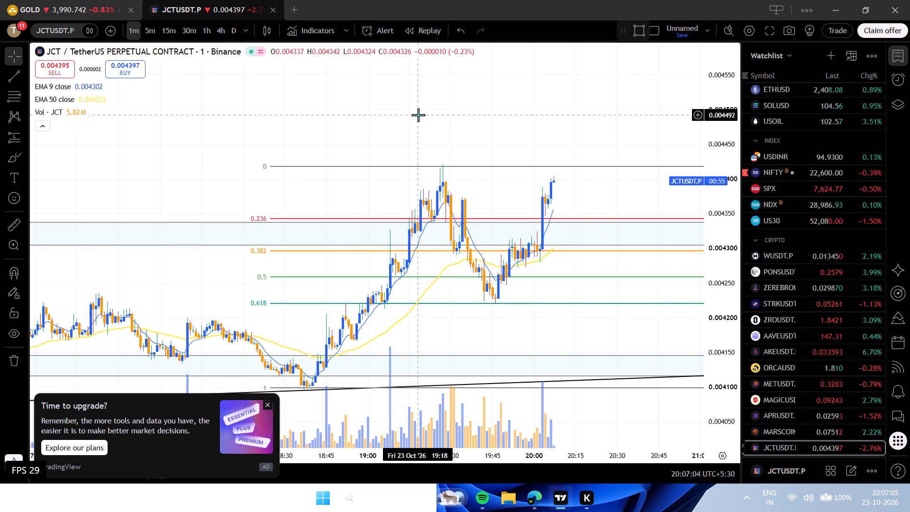
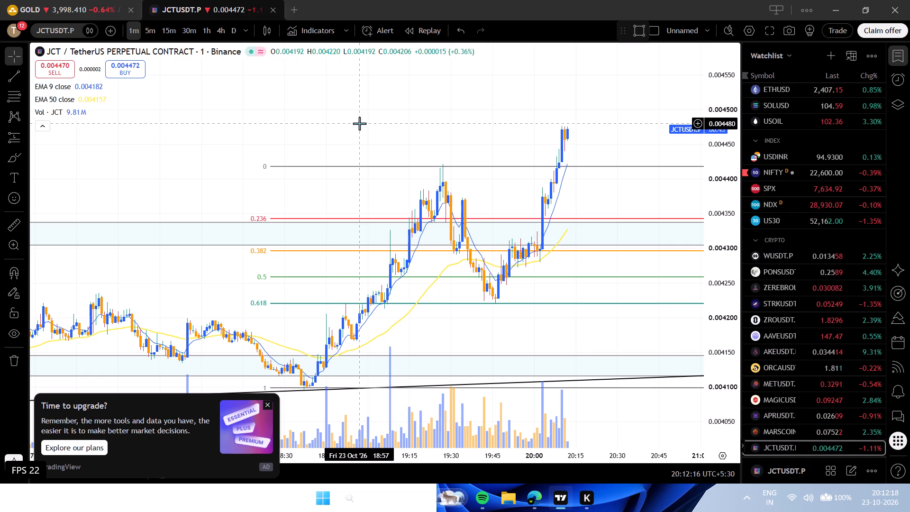
Check the current price action on the 1 minute GOLD chart.
click(89, 5)
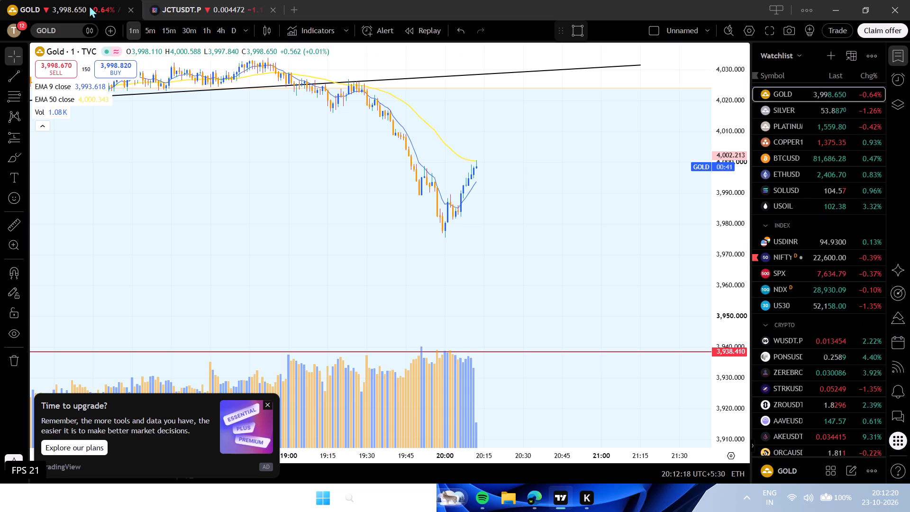
Show the JCTUSDT.P chart at the 5 minute interval and examine the latest rally against the zones, trend line, Fibonacci and horizontal levels.
click(196, 0)
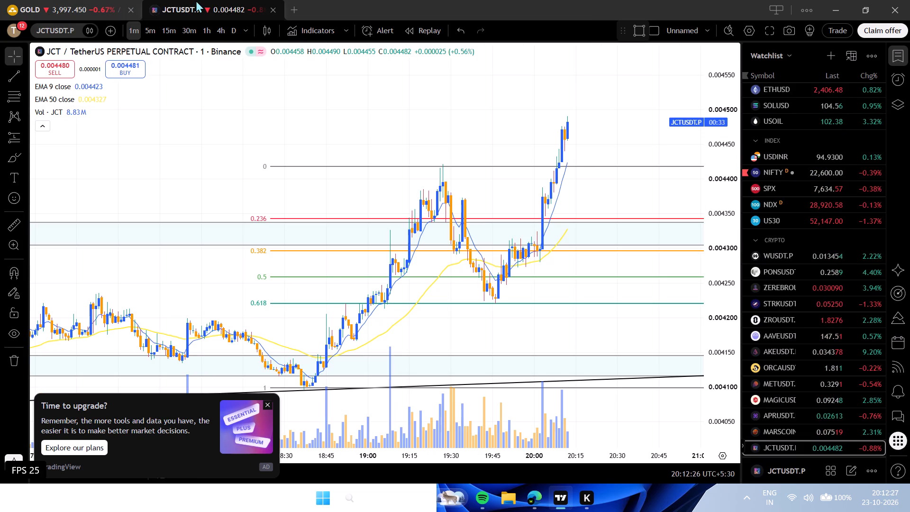
click(152, 37)
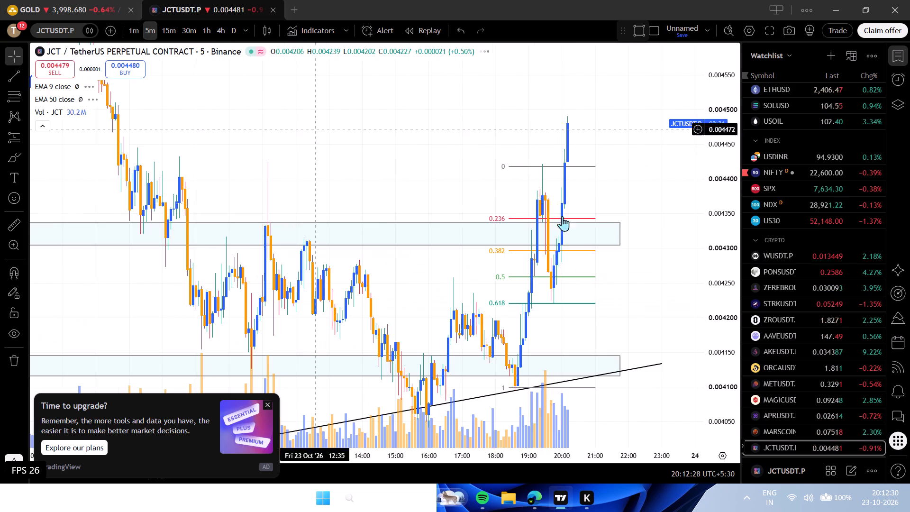
drag(704, 192, 729, 384)
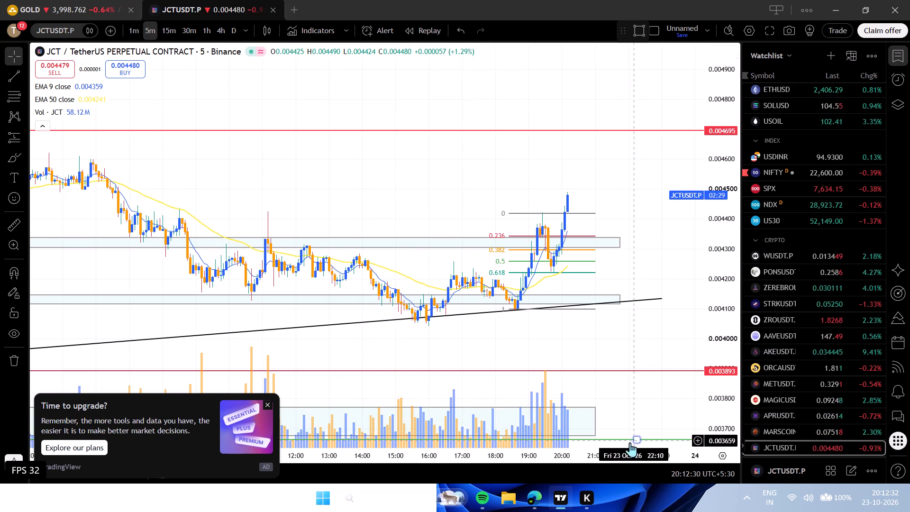
drag(609, 458, 649, 451)
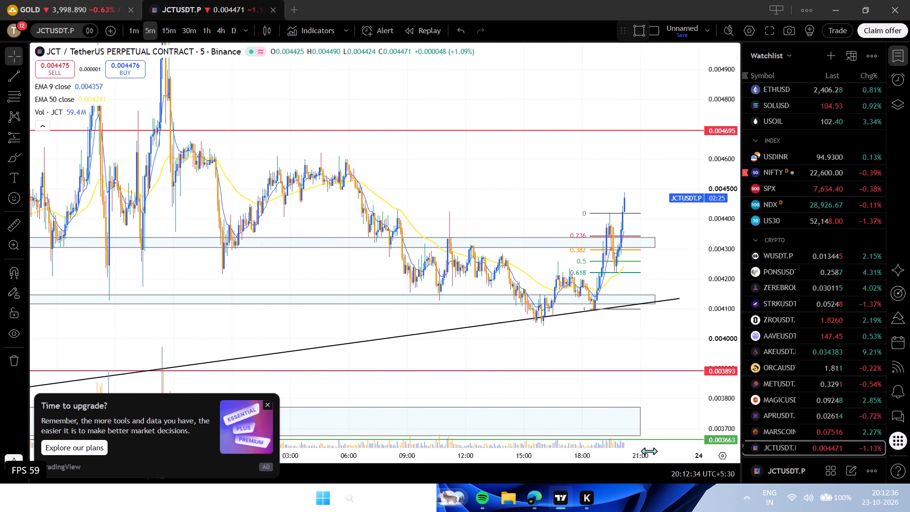
drag(649, 451, 639, 452)
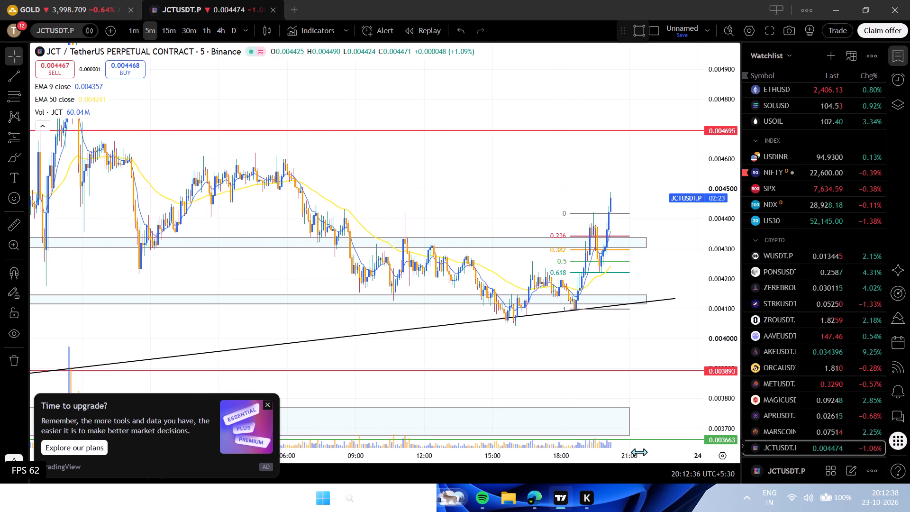
drag(639, 452, 637, 453)
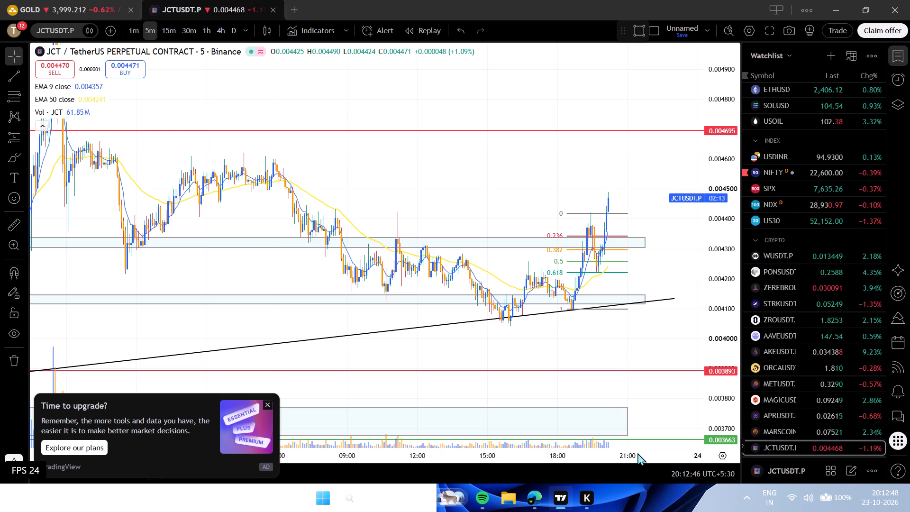
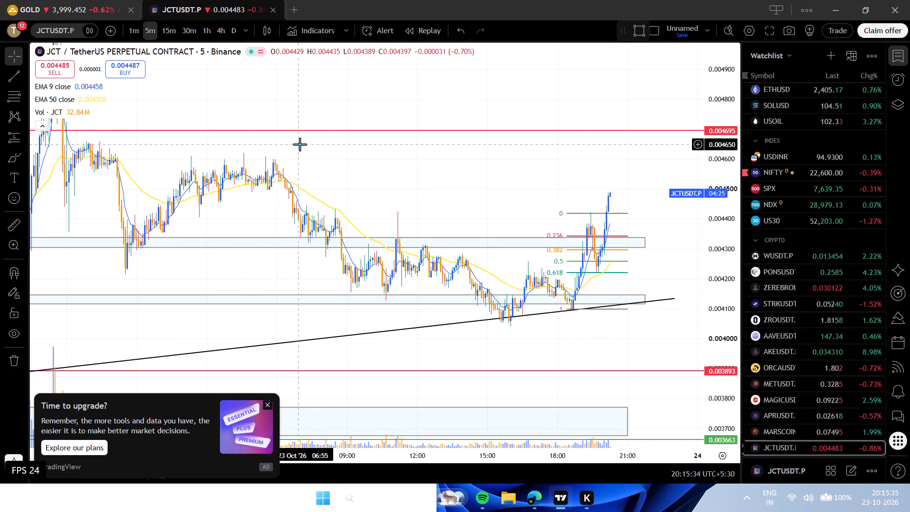
Examine the earlier JCTUSDT.P spikes and the latest rally on the 5 minute chart against the 0.005152 and 0.004695 horizontal levels.
drag(337, 173, 501, 272)
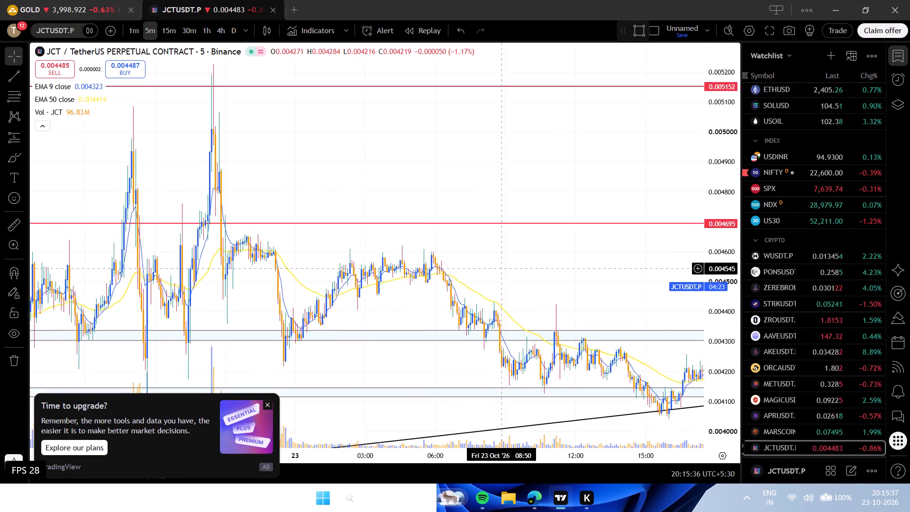
drag(501, 272, 499, 298)
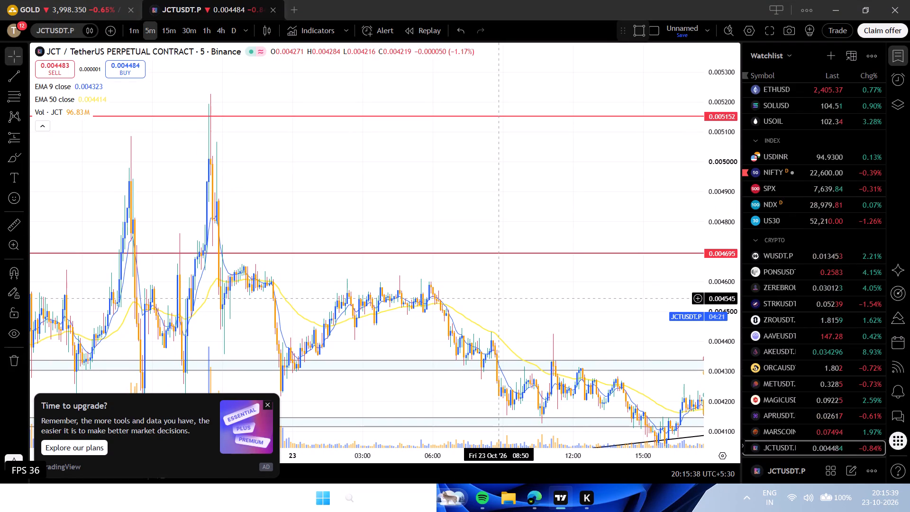
drag(499, 298, 461, 390)
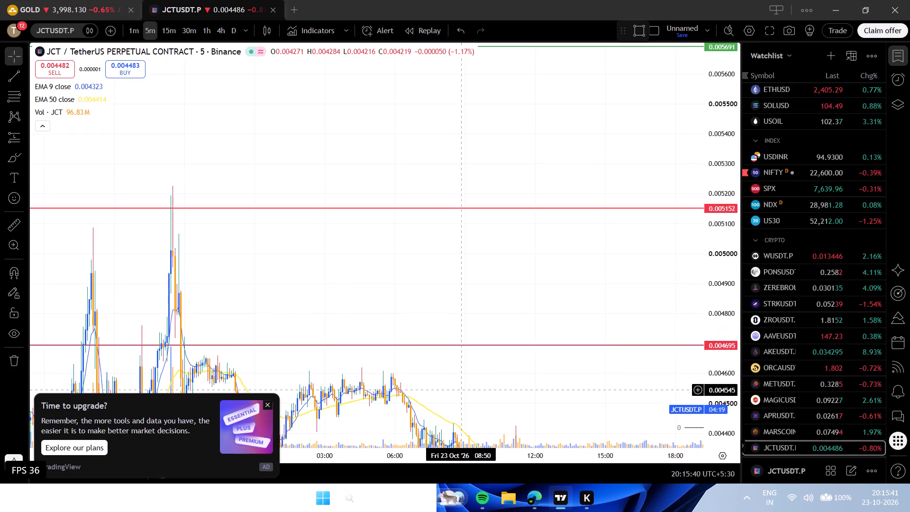
drag(461, 390, 397, 281)
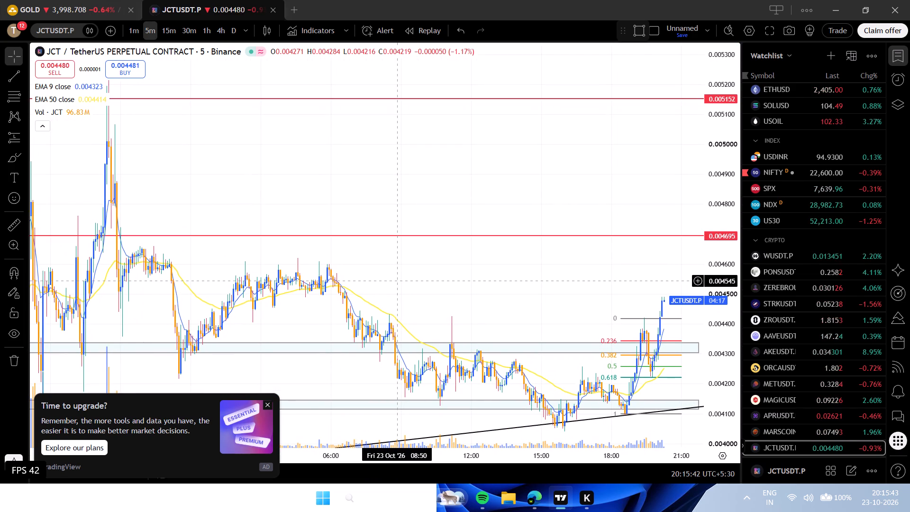
drag(397, 281, 377, 277)
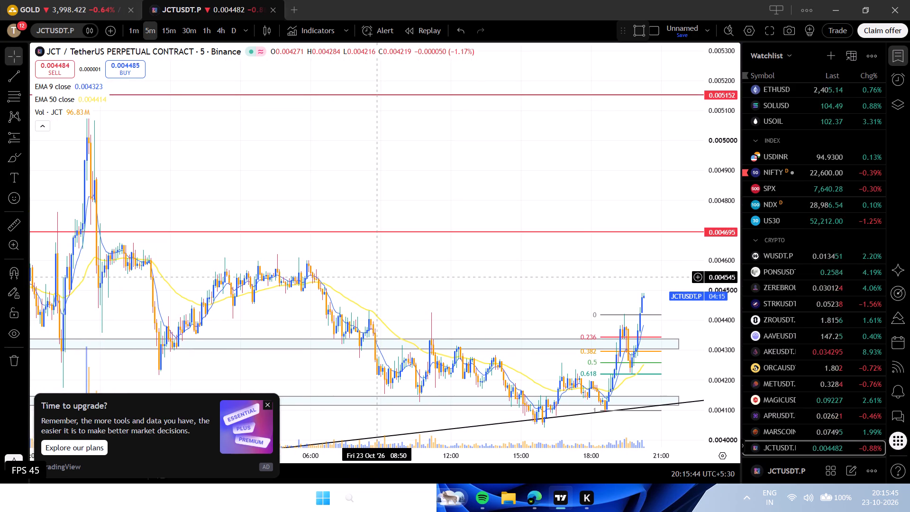
drag(377, 277, 376, 276)
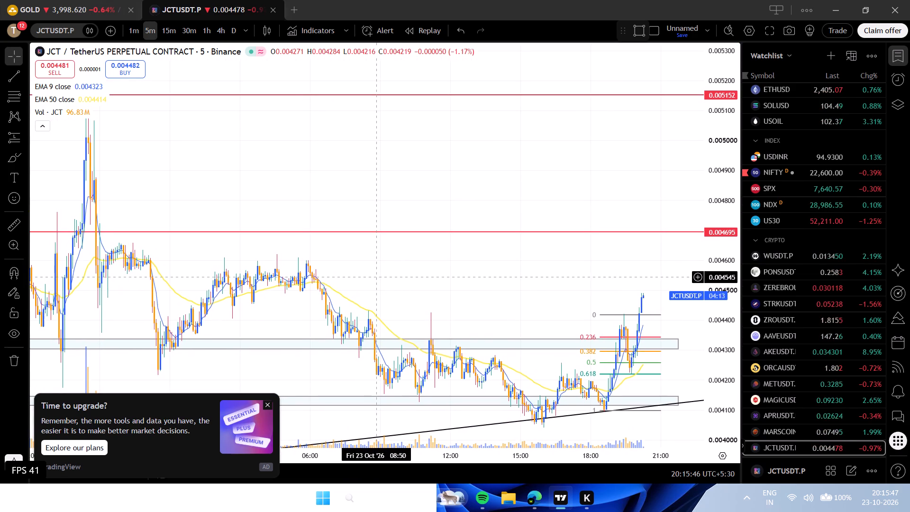
drag(376, 276, 340, 248)
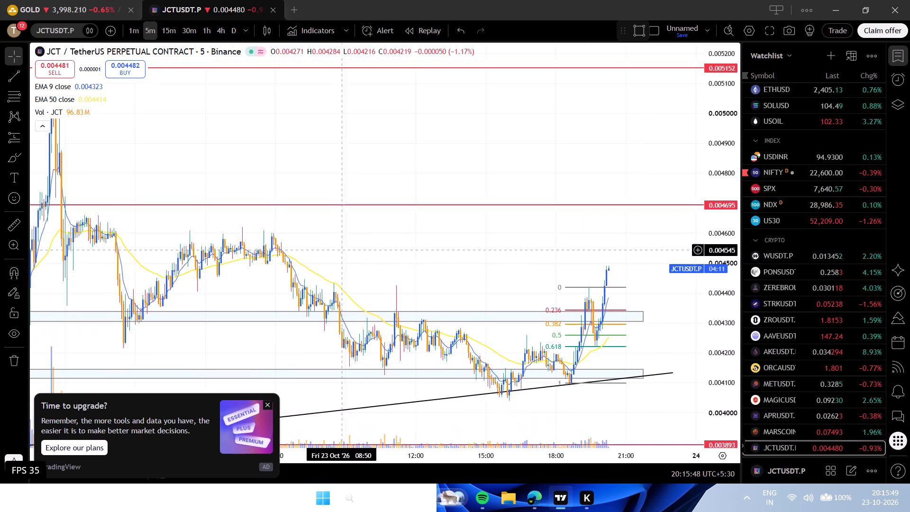
drag(340, 248, 320, 223)
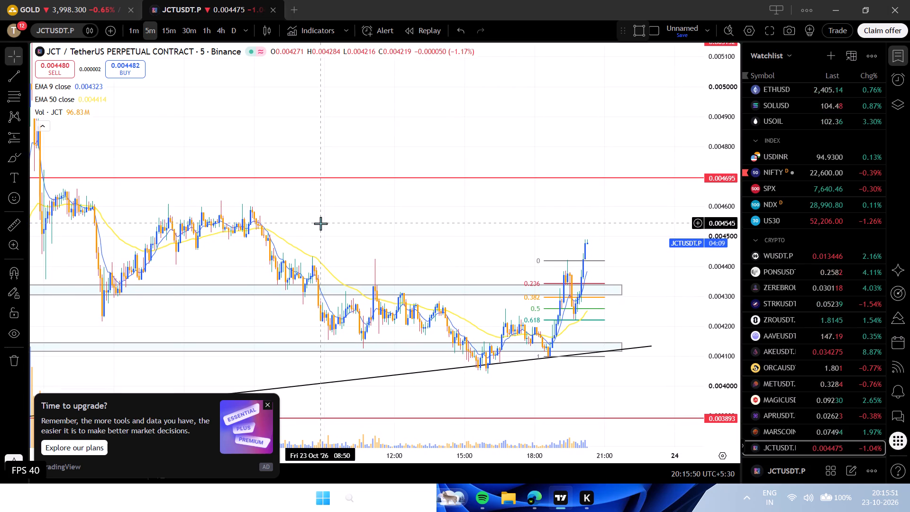
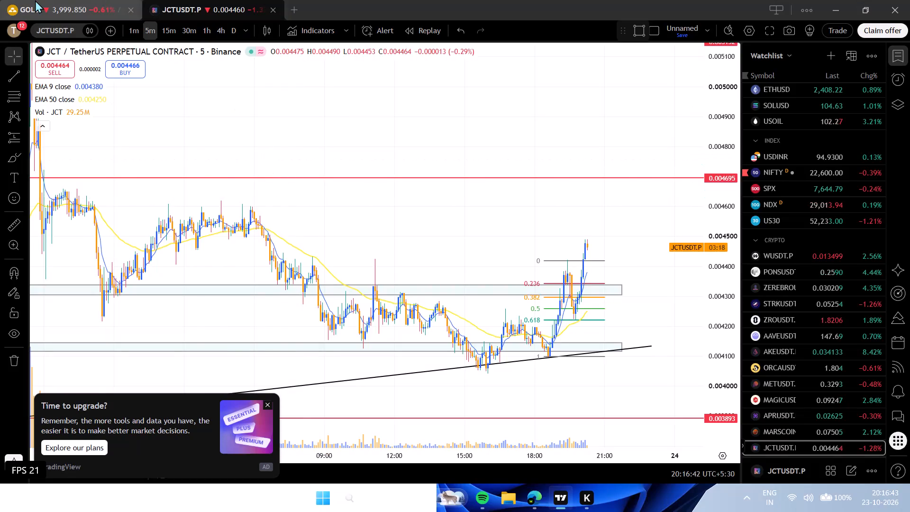
Check GOLD's latest price action on its 1 minute chart against the trend line and zone.
click(35, 0)
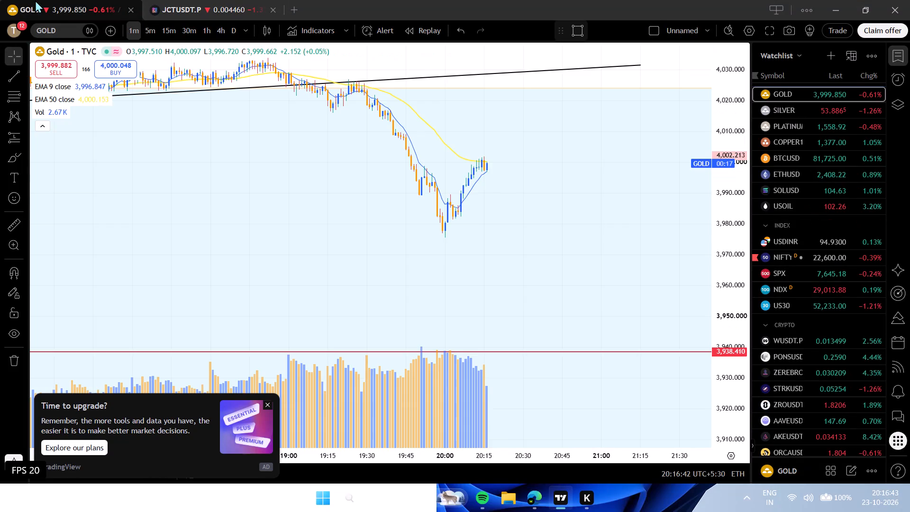
drag(631, 83, 592, 108)
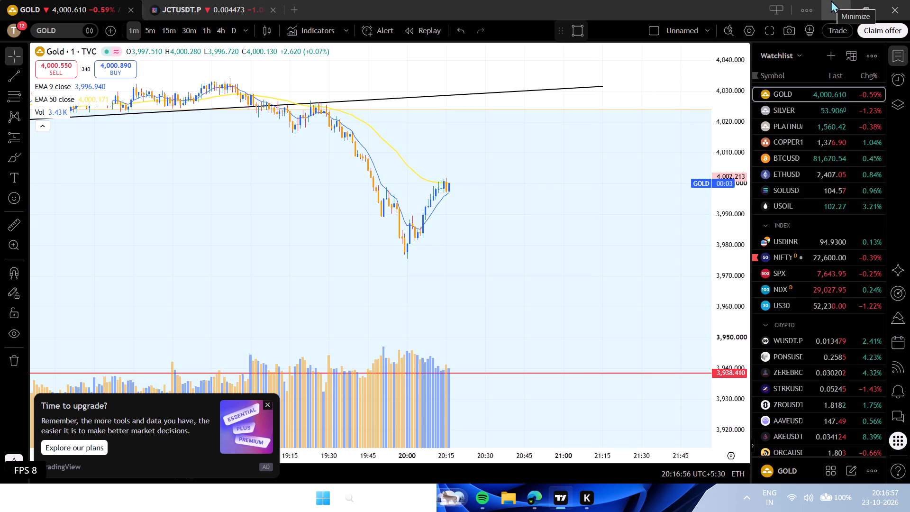
Return to the JCTUSDT.P chart and examine the latest rally against the Fibonacci levels on the 1 minute timeframe.
click(270, 4)
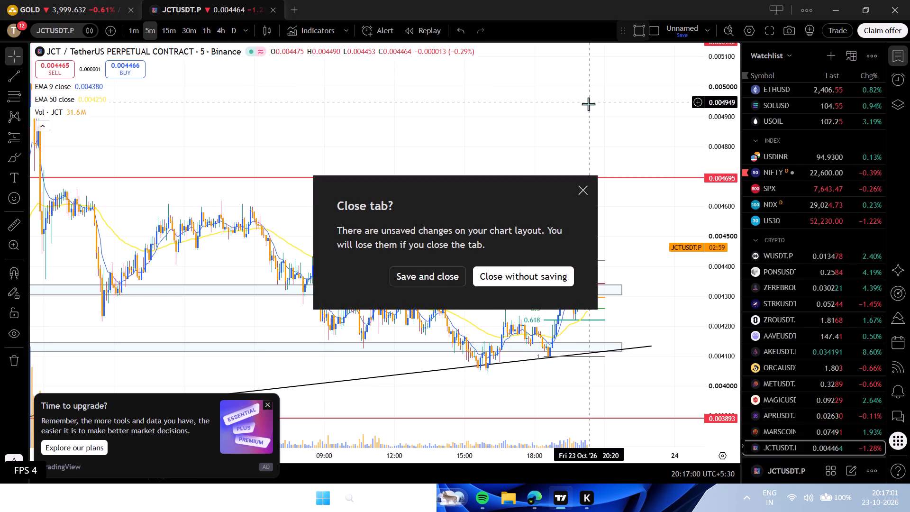
click(579, 190)
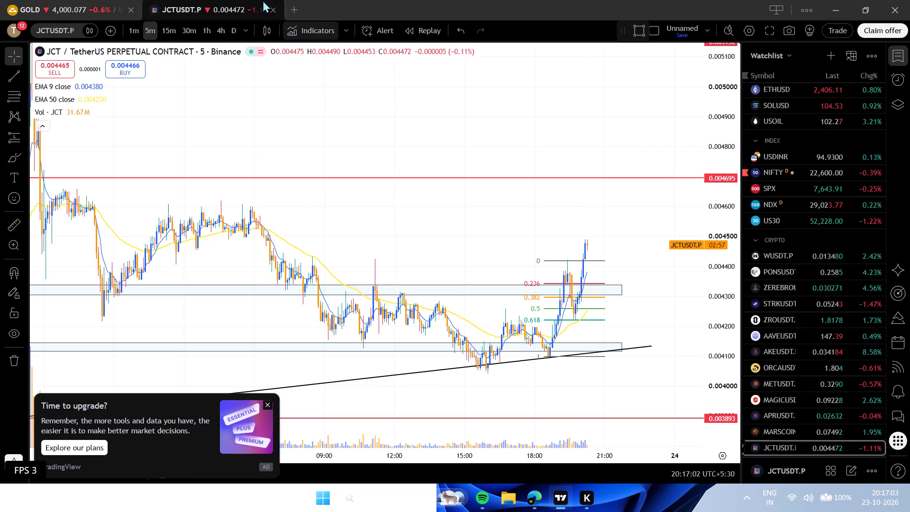
click(135, 29)
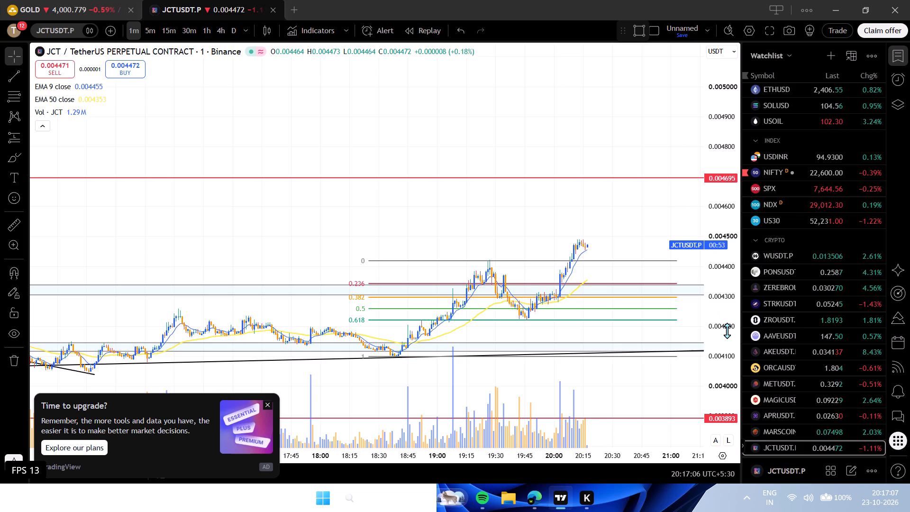
drag(727, 330, 677, 159)
drag(610, 194, 483, 128)
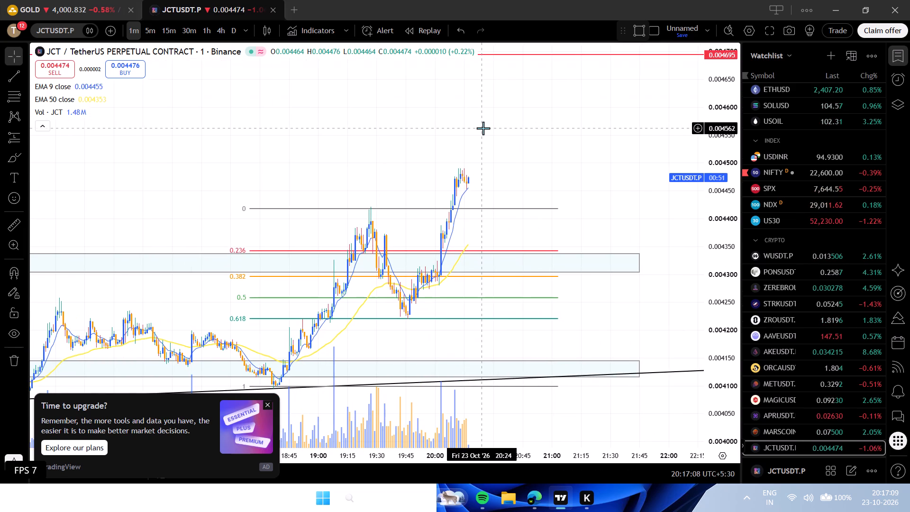
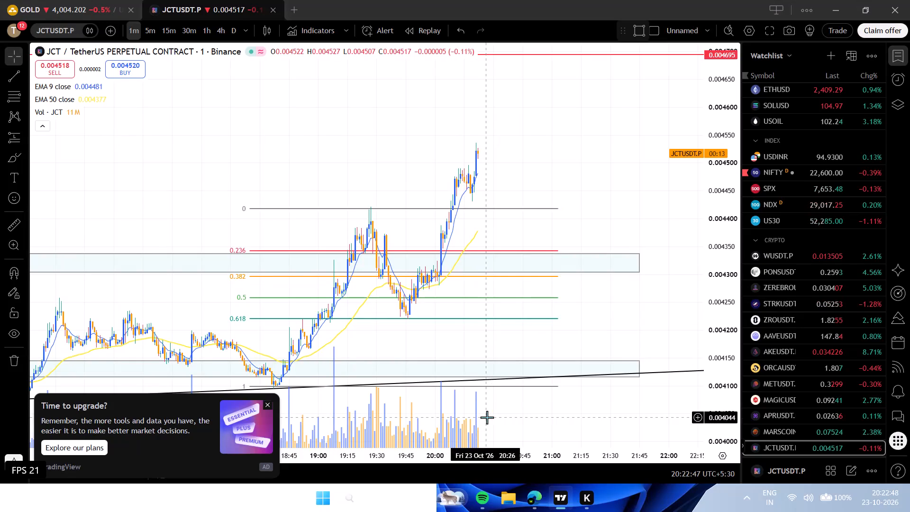
Examine GOLD's drop below the trend line and its surrounding zones on the 15 minute chart.
click(532, 511)
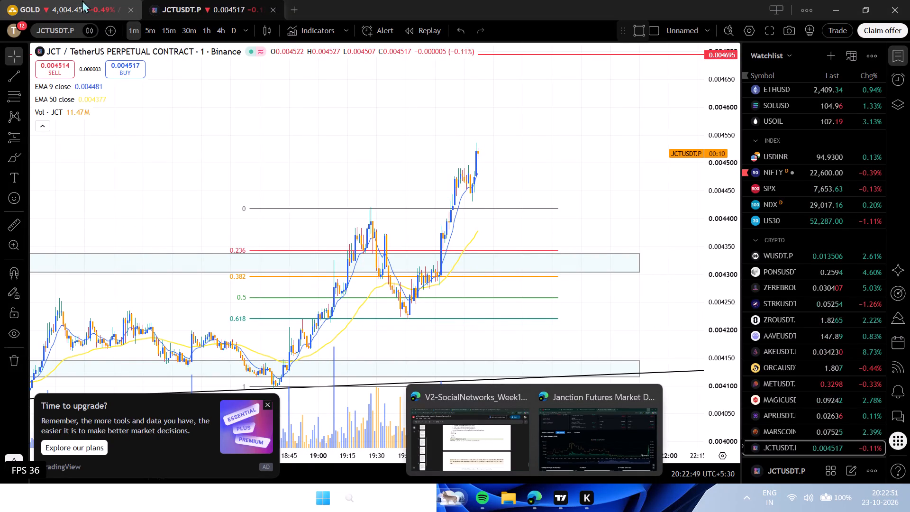
click(68, 0)
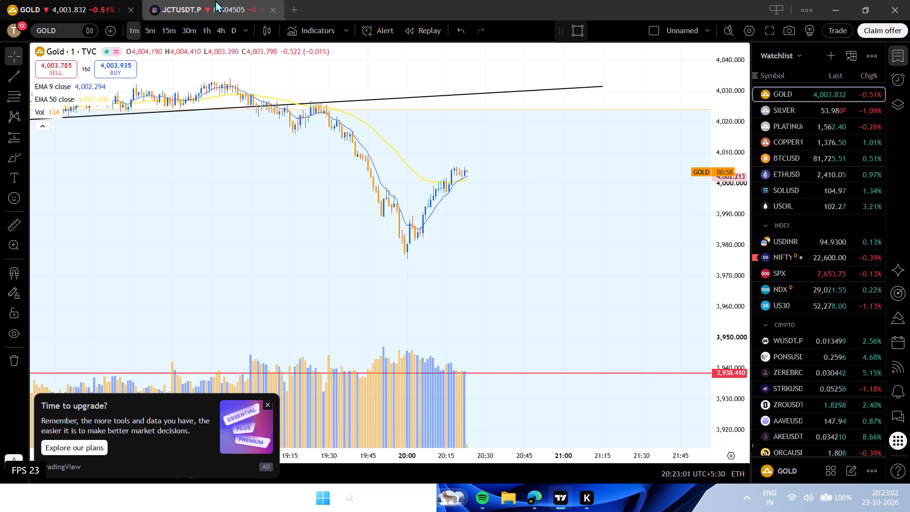
click(167, 27)
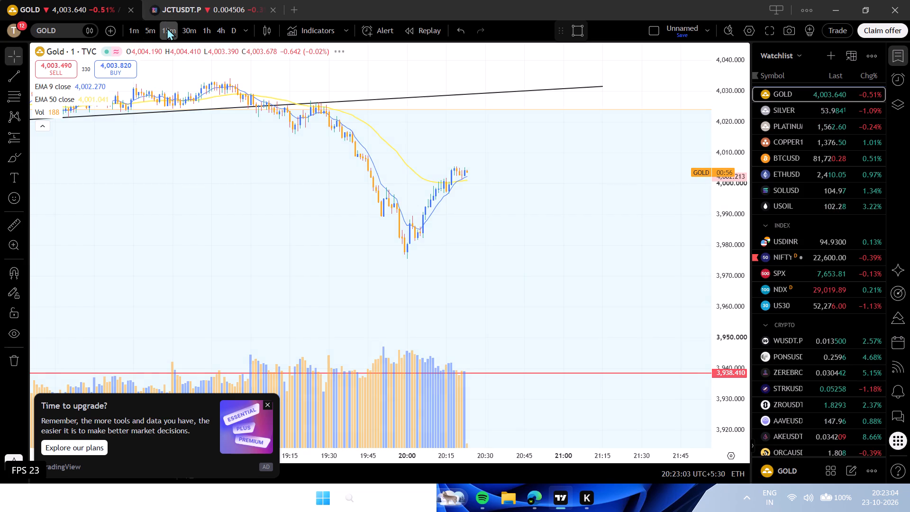
drag(744, 185, 744, 188)
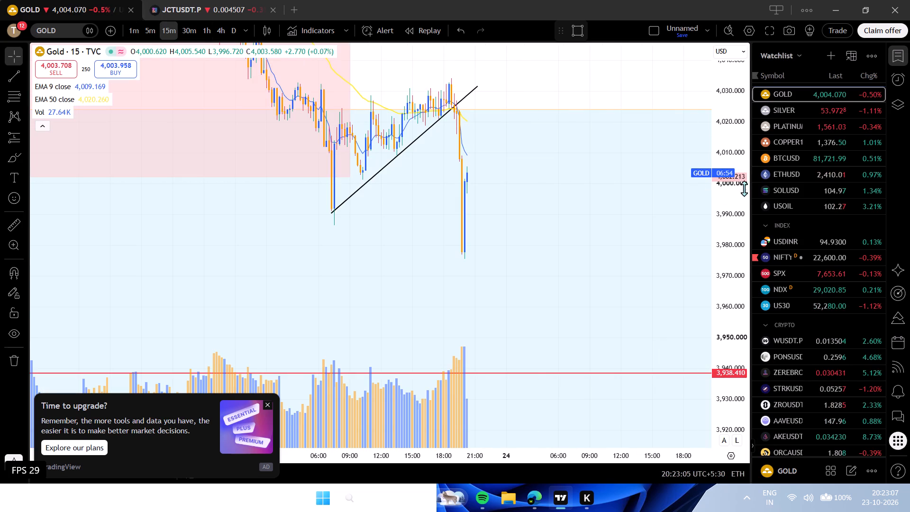
drag(744, 188, 751, 305)
drag(637, 451, 653, 439)
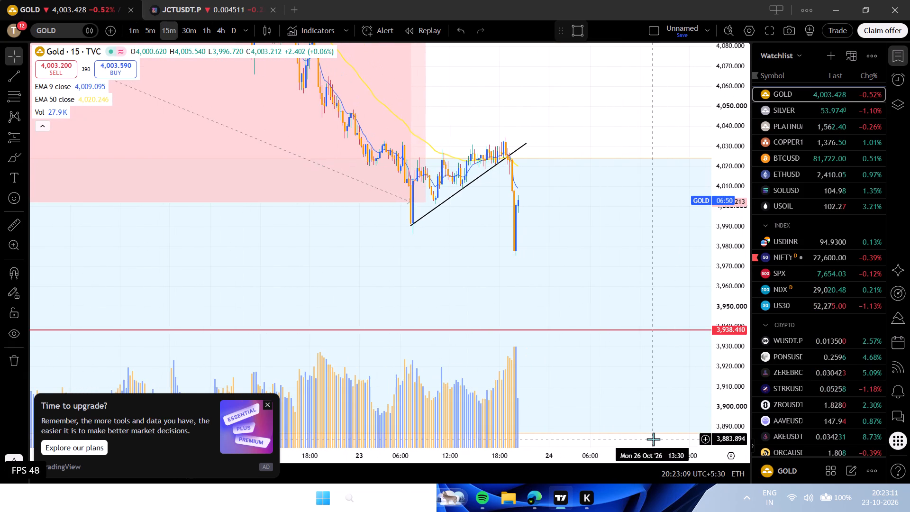
drag(653, 439, 650, 439)
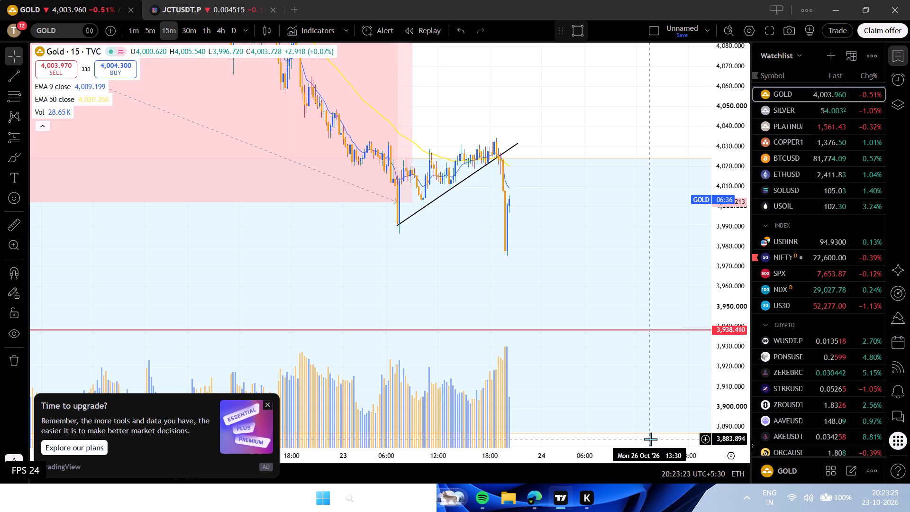
Return to JCTUSDT.P and compare its rally with the Fibonacci levels and zones on the 1 minute and 15 minute timeframes.
click(194, 0)
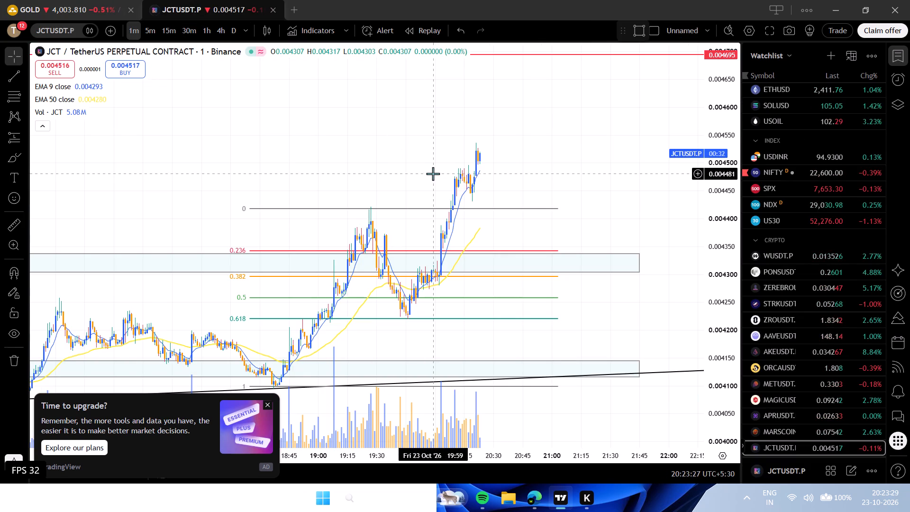
drag(433, 174, 325, 53)
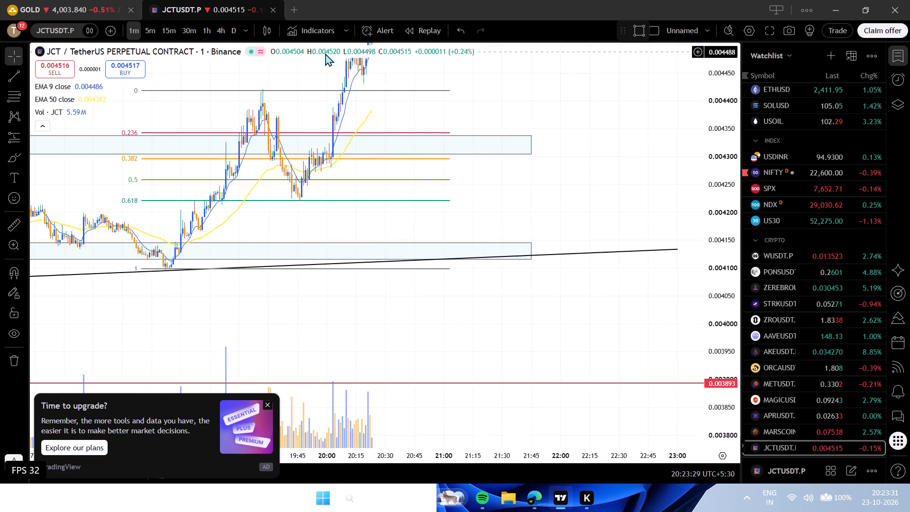
drag(325, 53, 426, 128)
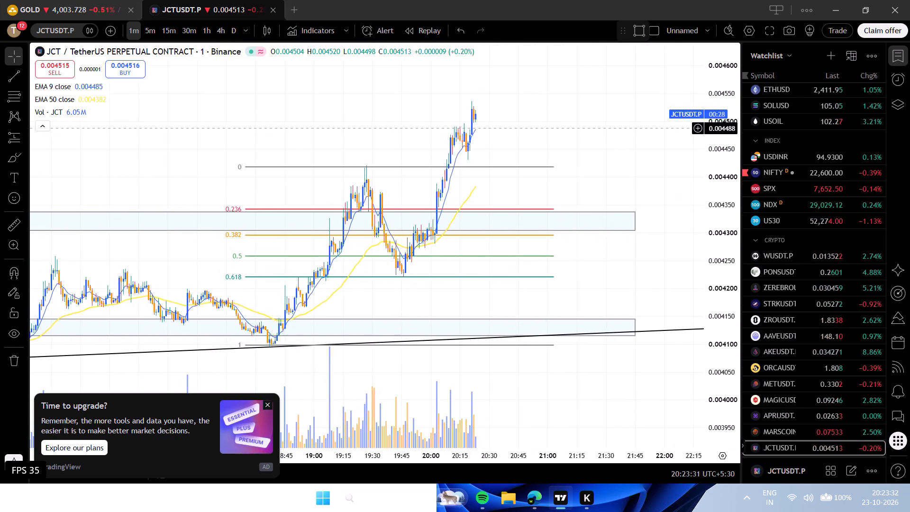
drag(426, 128, 425, 137)
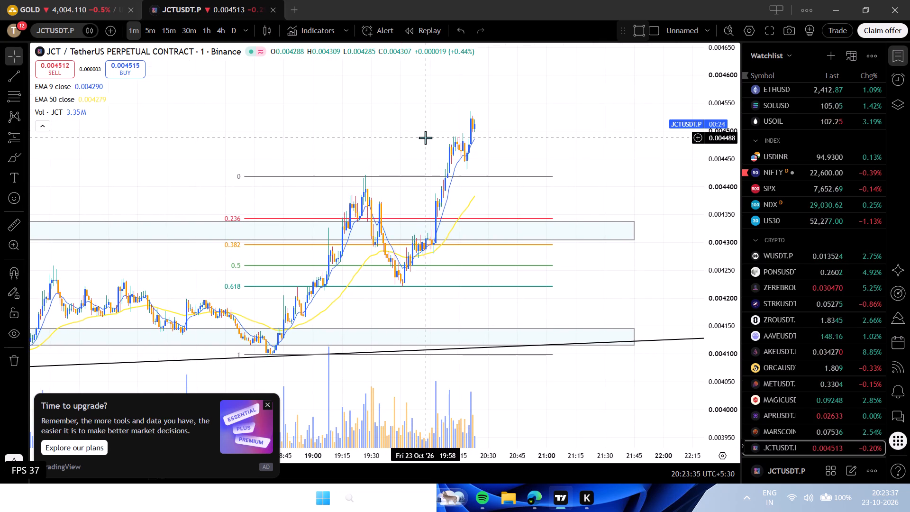
click(170, 28)
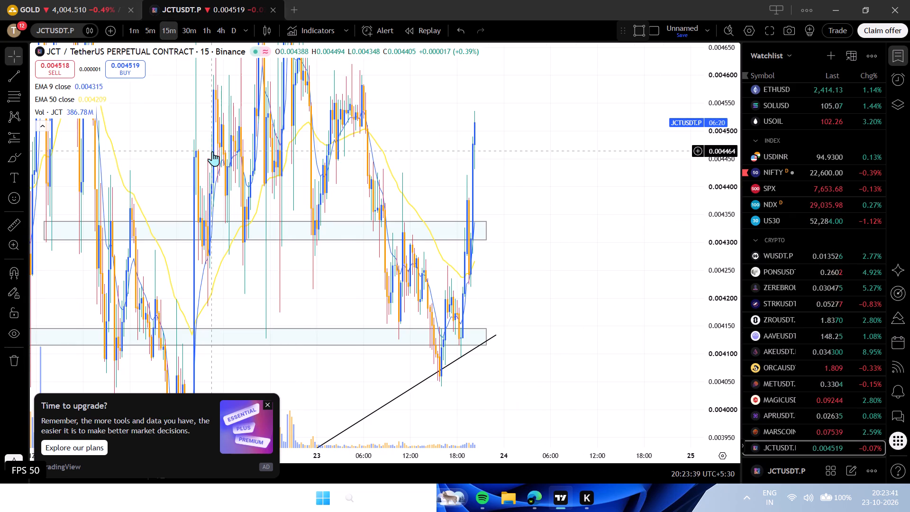
Examine JCTUSDT.P's price structure around the support zones and horizontal levels on the 1 hour timeframe.
click(210, 30)
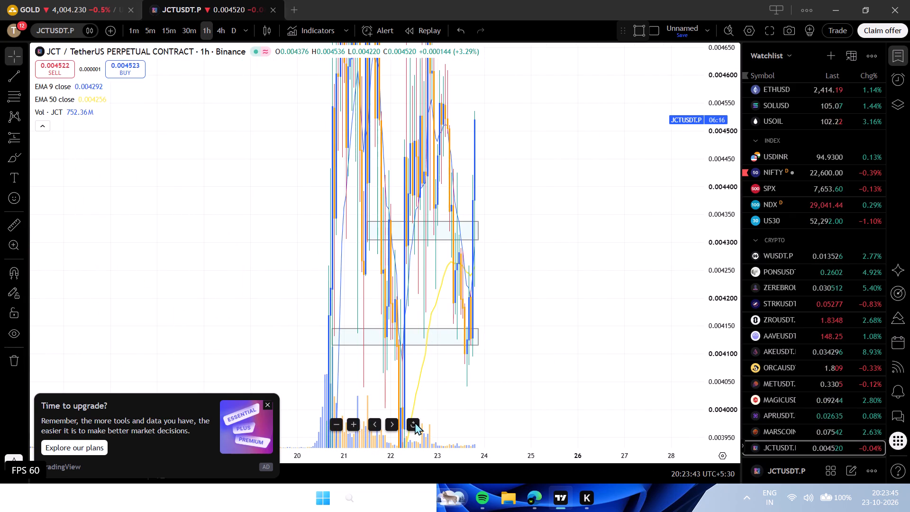
click(415, 422)
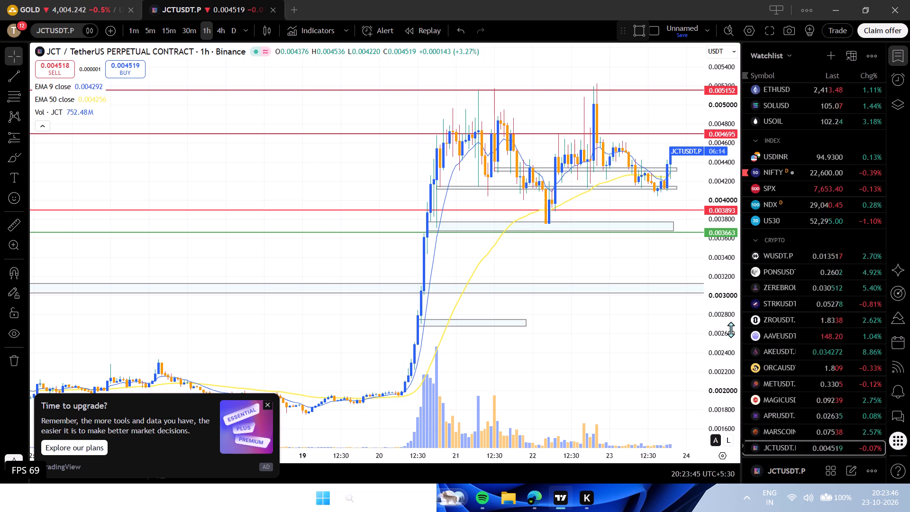
drag(735, 334, 675, 128)
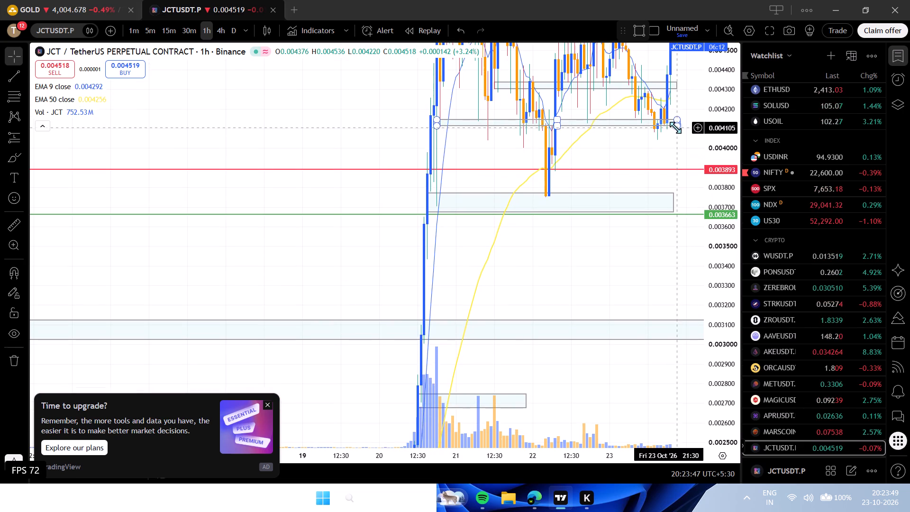
drag(635, 268, 558, 349)
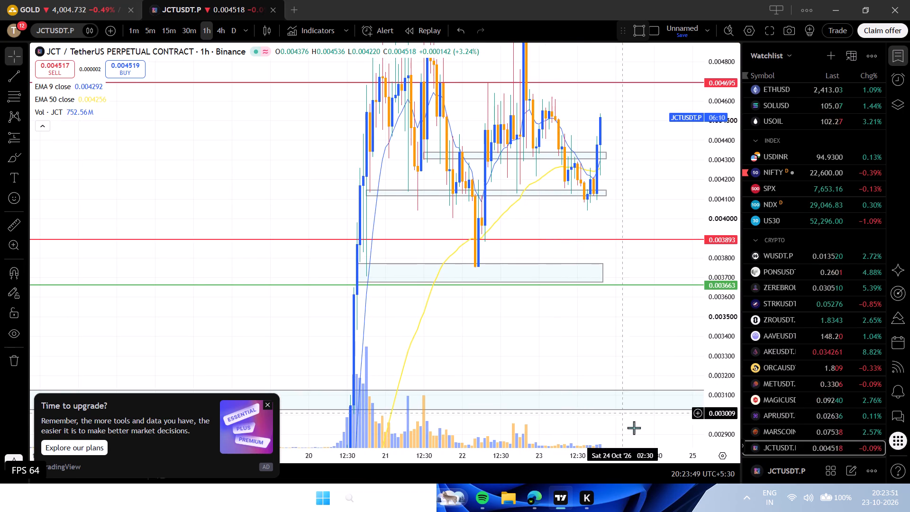
drag(654, 454, 605, 453)
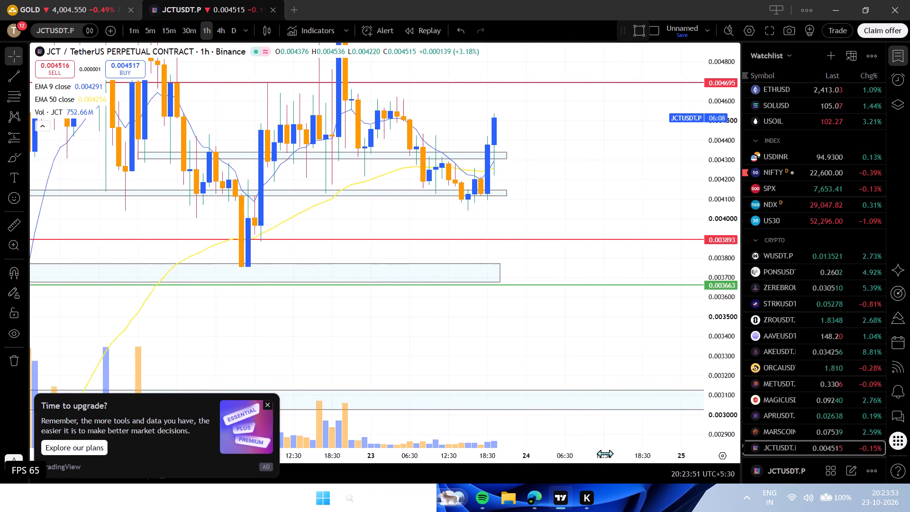
drag(605, 453, 615, 450)
drag(717, 384, 722, 345)
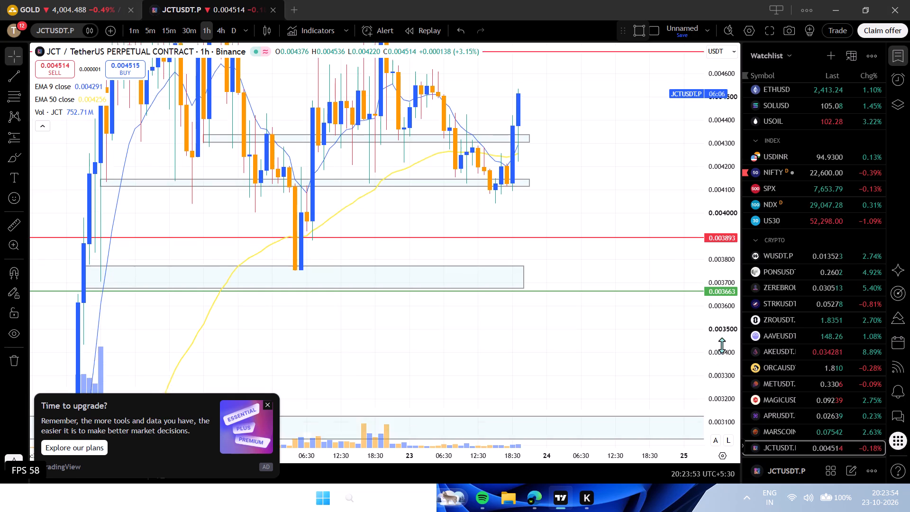
drag(722, 345, 722, 316)
drag(556, 201, 661, 364)
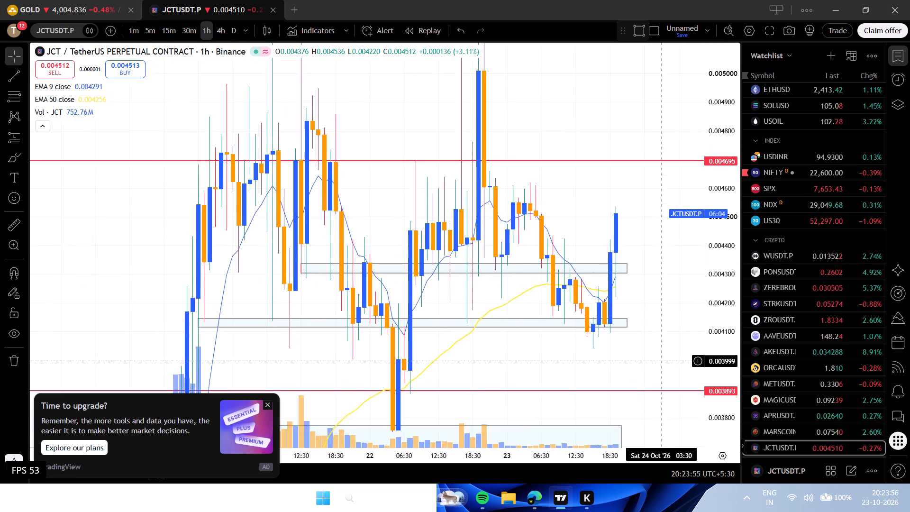
drag(661, 364, 622, 316)
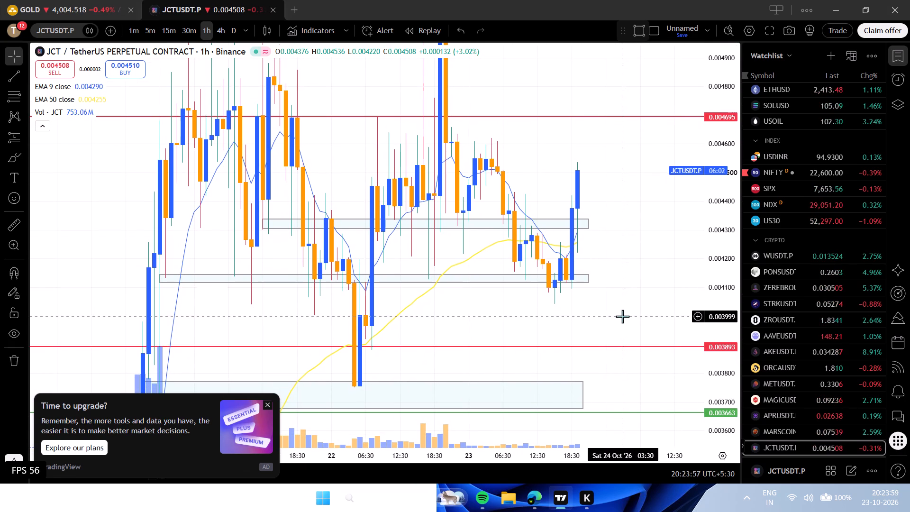
Study JCTUSDT.P's 1 hour price action against the 0.004695 and 0.005152 lines above and the support zones below.
drag(713, 242, 720, 363)
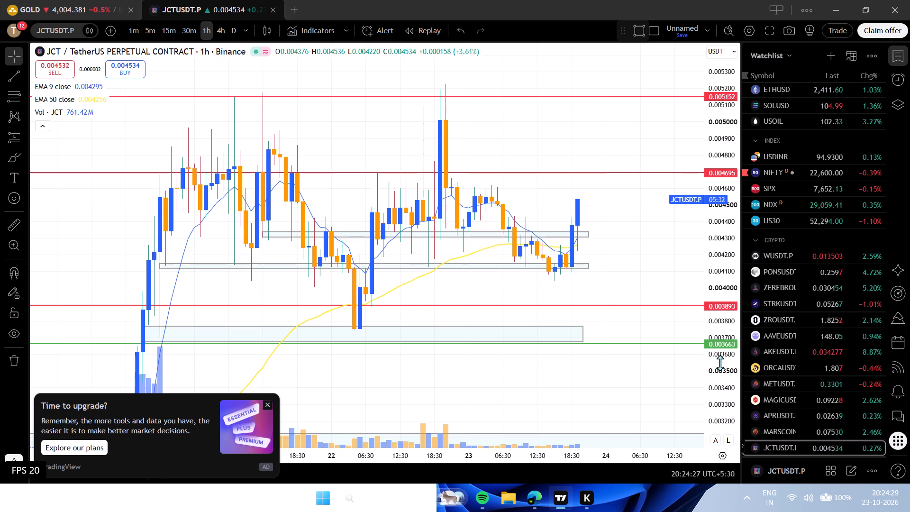
drag(667, 261, 613, 392)
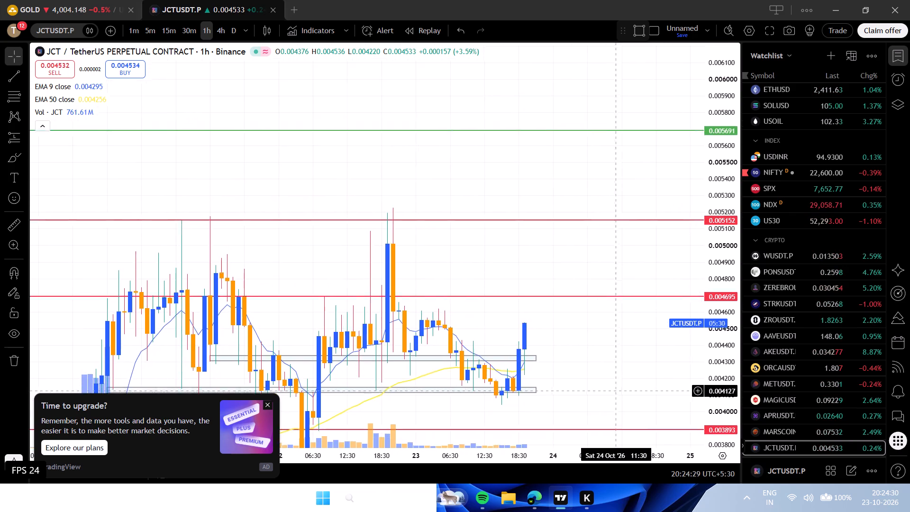
drag(613, 392, 675, 307)
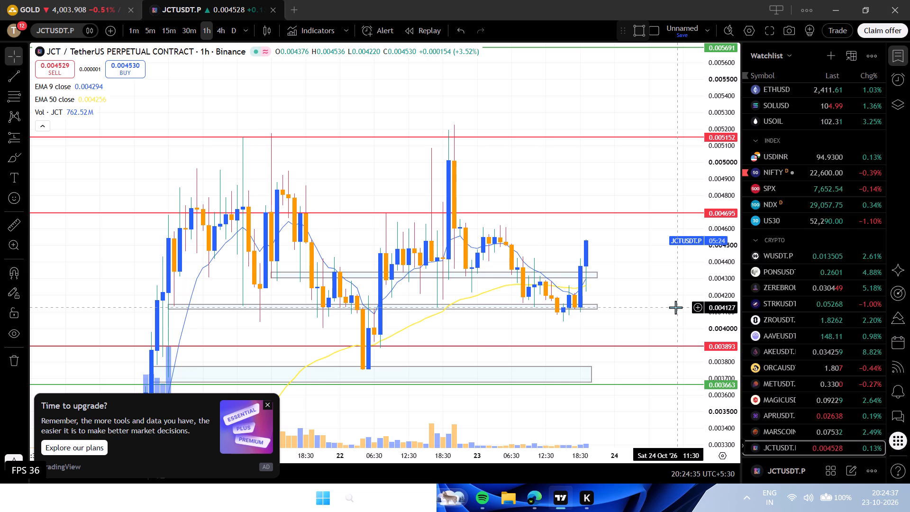
drag(675, 307, 691, 0)
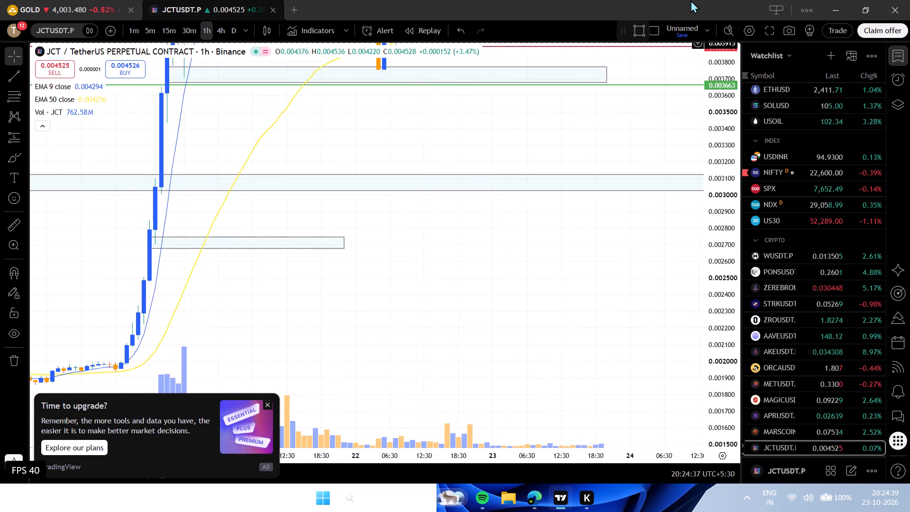
drag(691, 0, 642, 212)
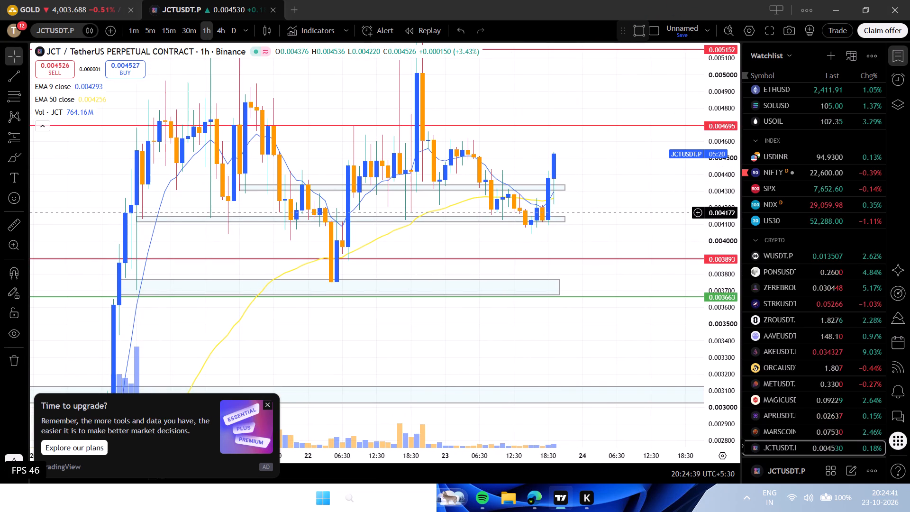
drag(642, 212, 648, 201)
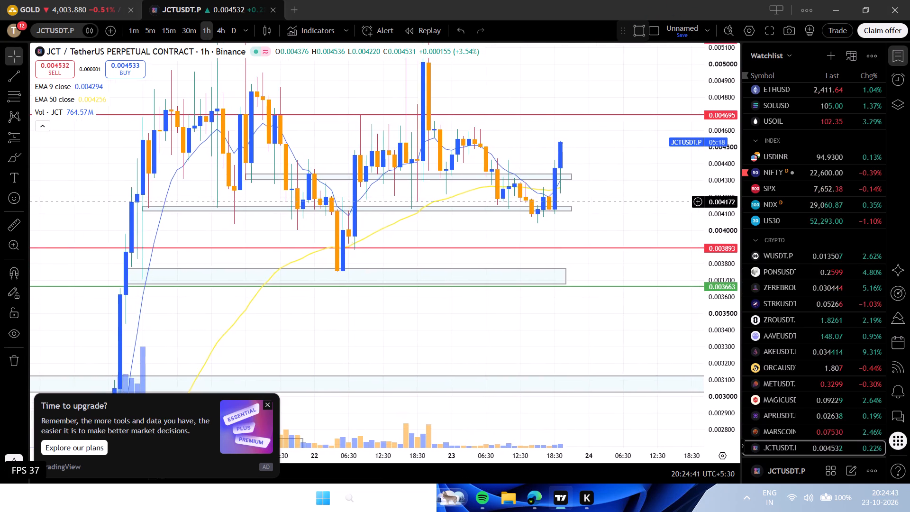
drag(648, 201, 623, 179)
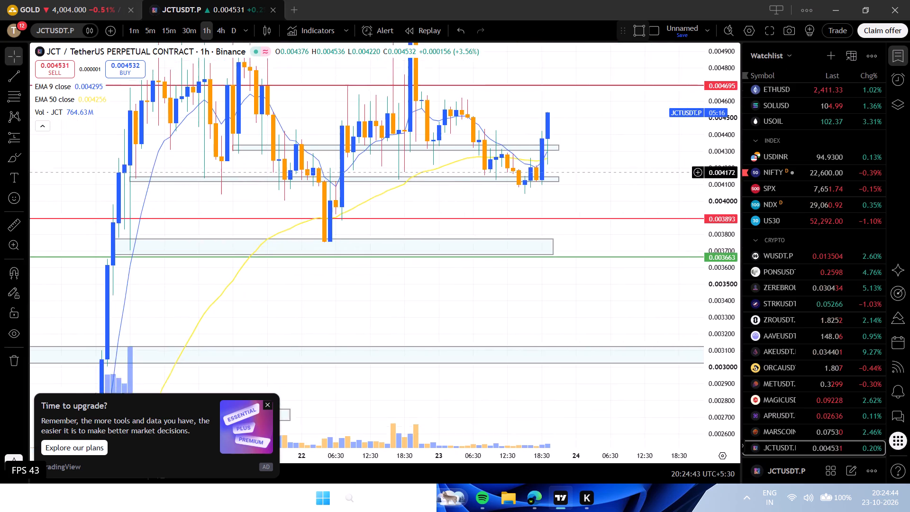
drag(623, 179, 620, 201)
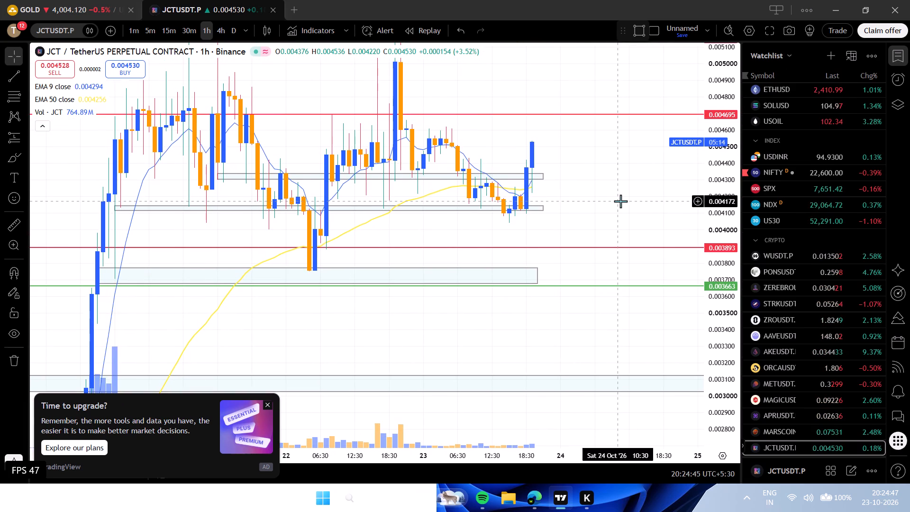
drag(620, 201, 645, 224)
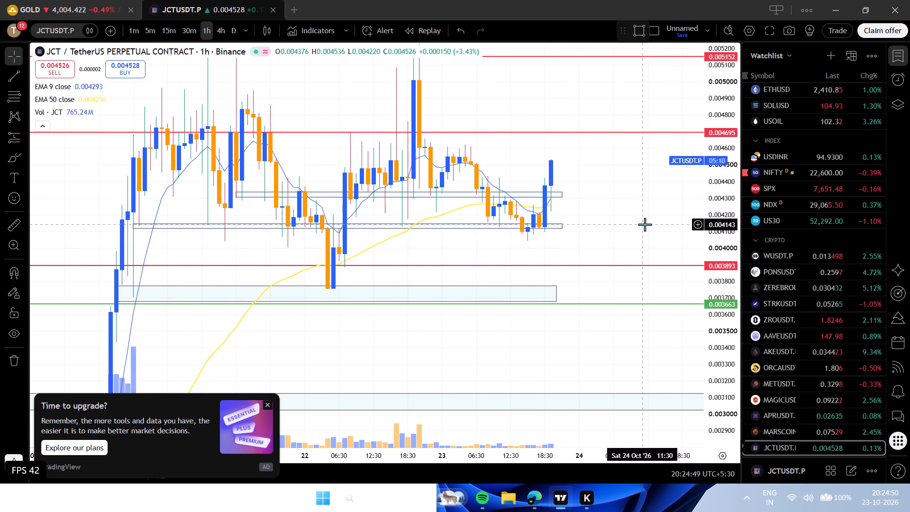
drag(645, 224, 641, 327)
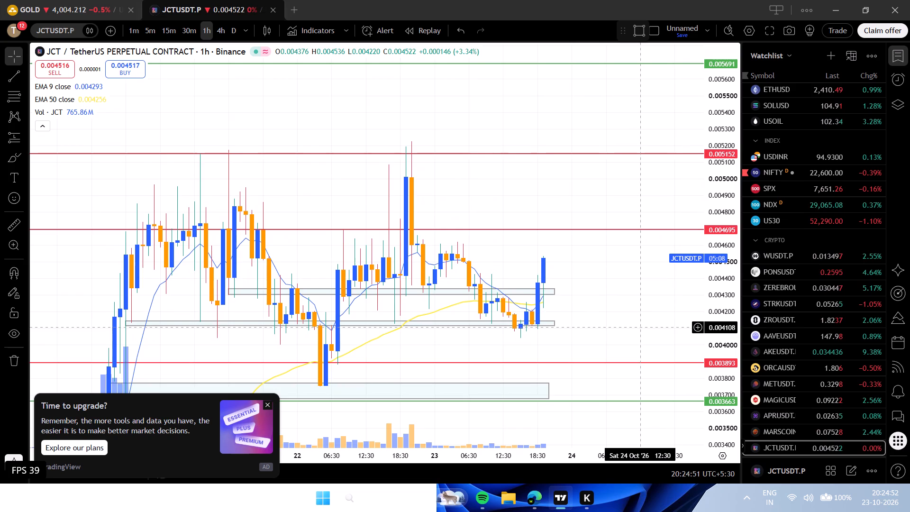
drag(641, 327, 652, 322)
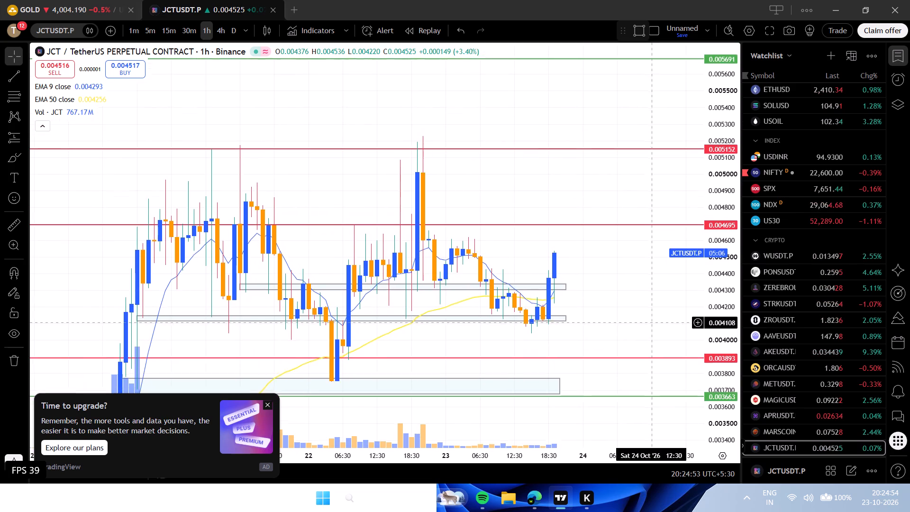
drag(652, 322, 654, 314)
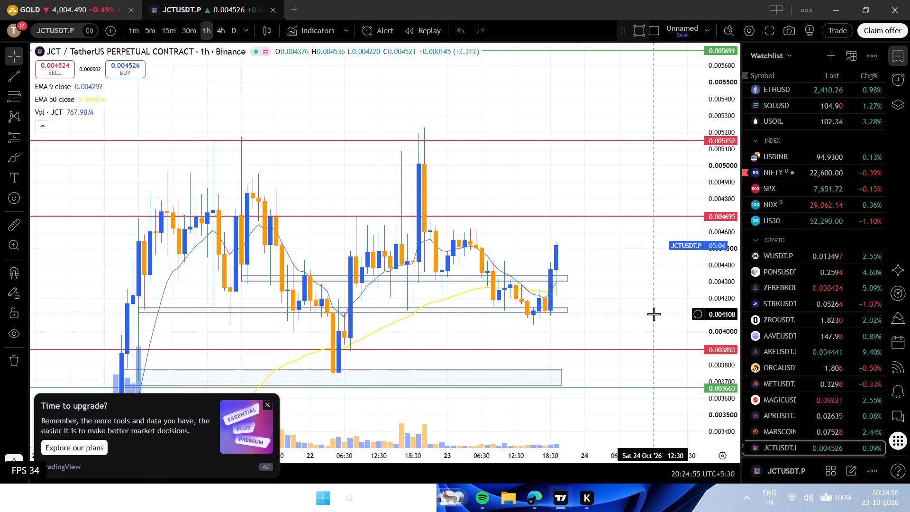
Load JCTUSDT.P from the watchlist in the chart tab showing GOLD and set it to the 1 minute timeframe, framing the latest rally.
click(97, 0)
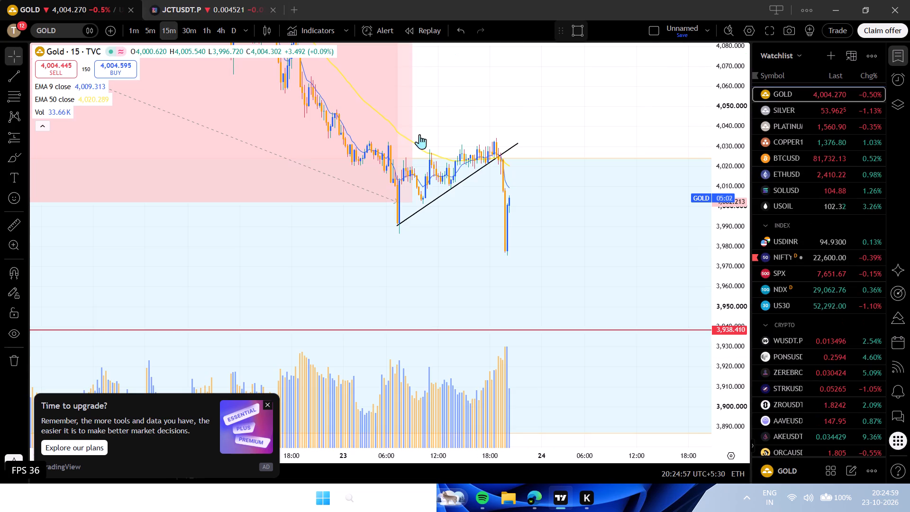
scroll(808, 331, down, 3)
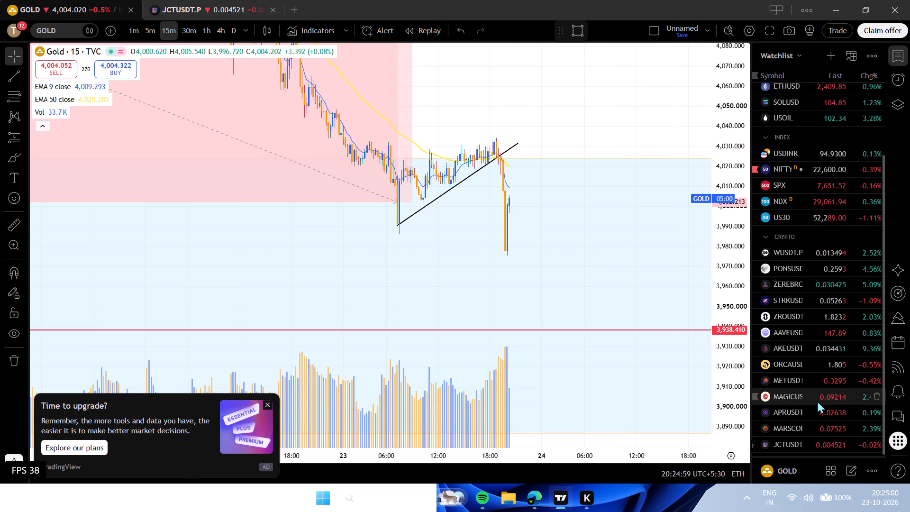
click(836, 445)
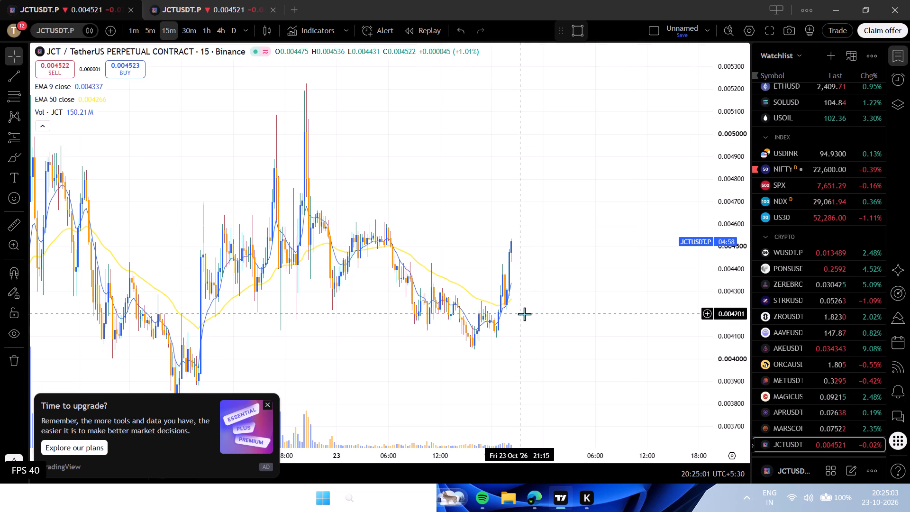
click(135, 23)
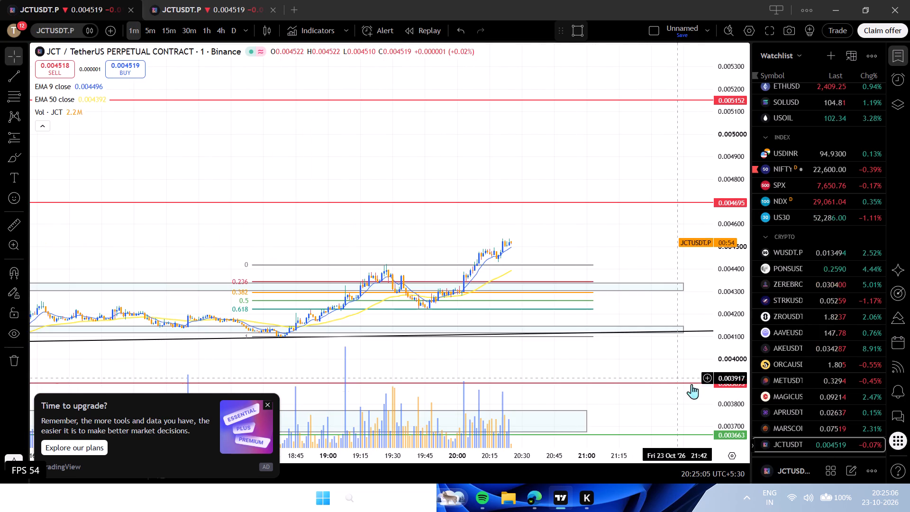
drag(728, 398, 550, 202)
drag(509, 243, 466, 177)
drag(594, 238, 572, 207)
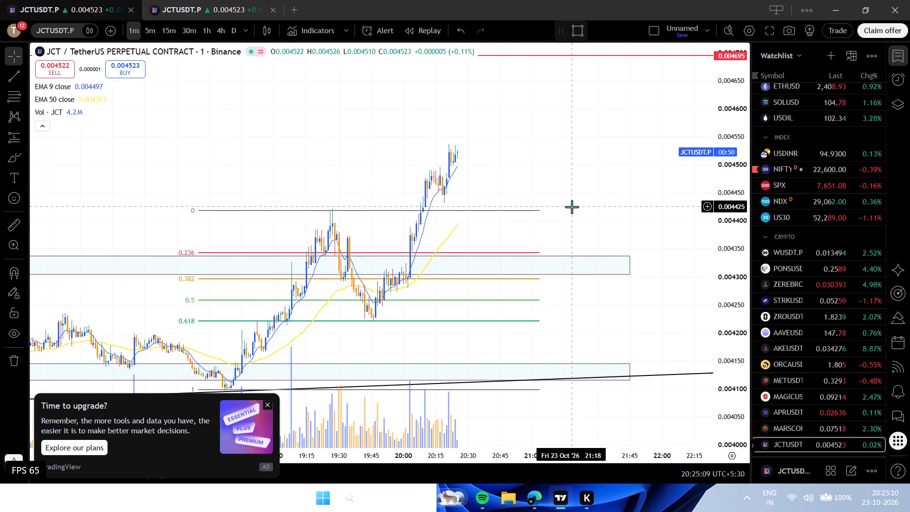